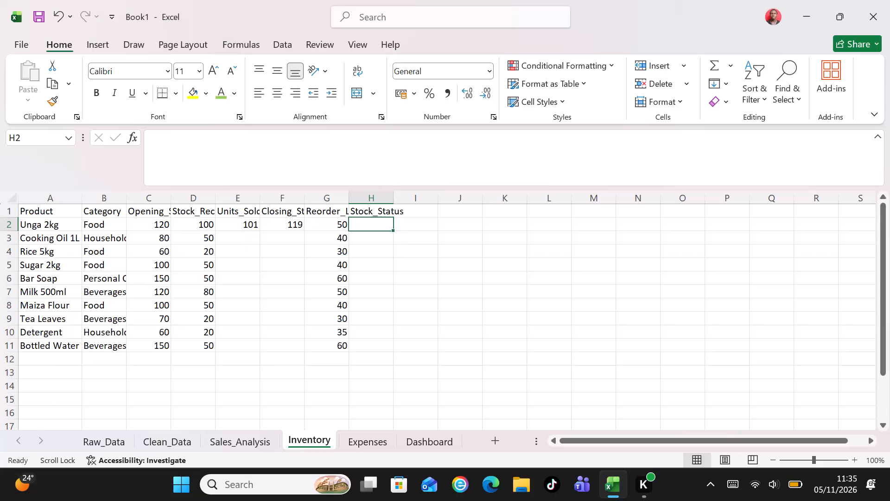
Try to enter the formula =IF(F2<=G2,"REORDER',"IN STOCK') in Stock_Status cell H2 for Unga 2kg.
key(equal)
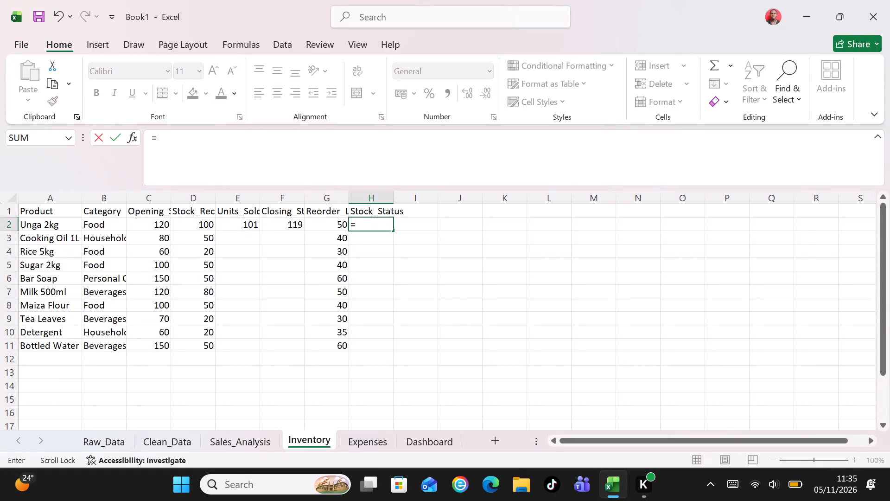
text(IF)
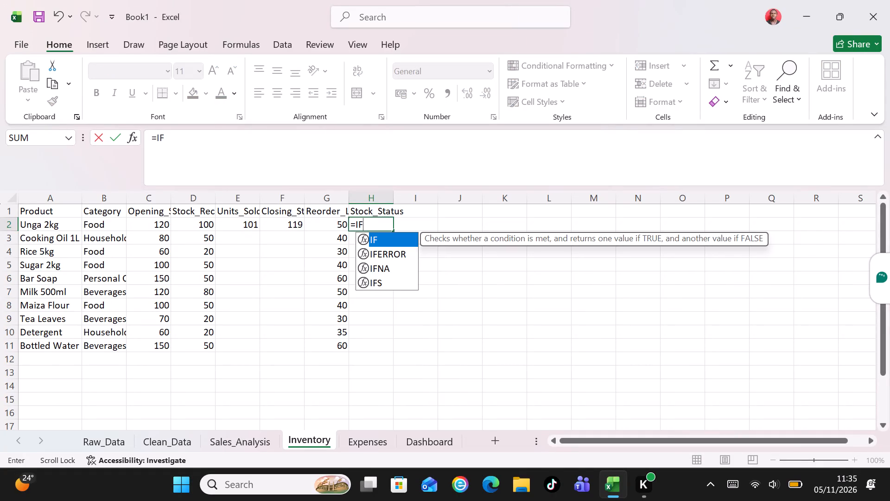
key(shift+parenleft)
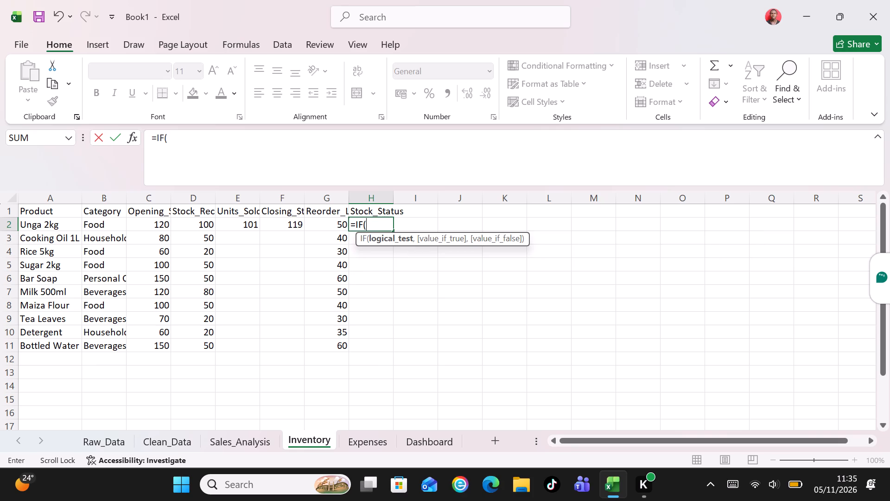
text(F2)
text(<=)
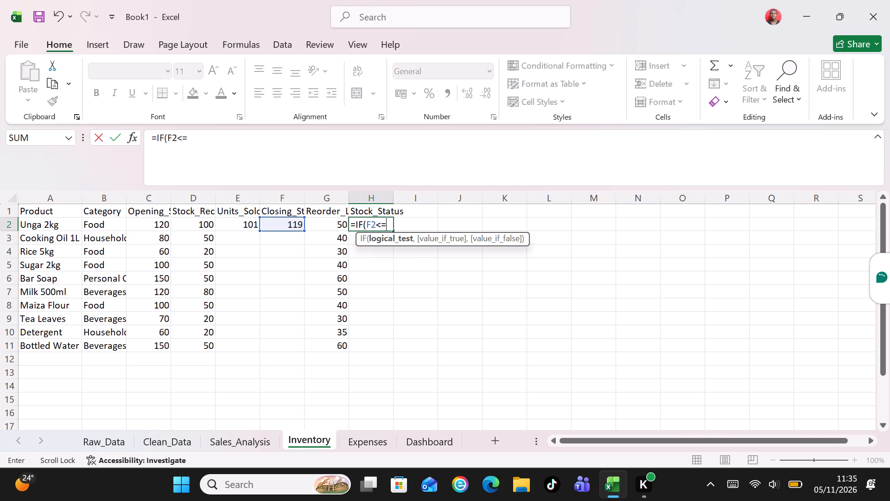
text(G2)
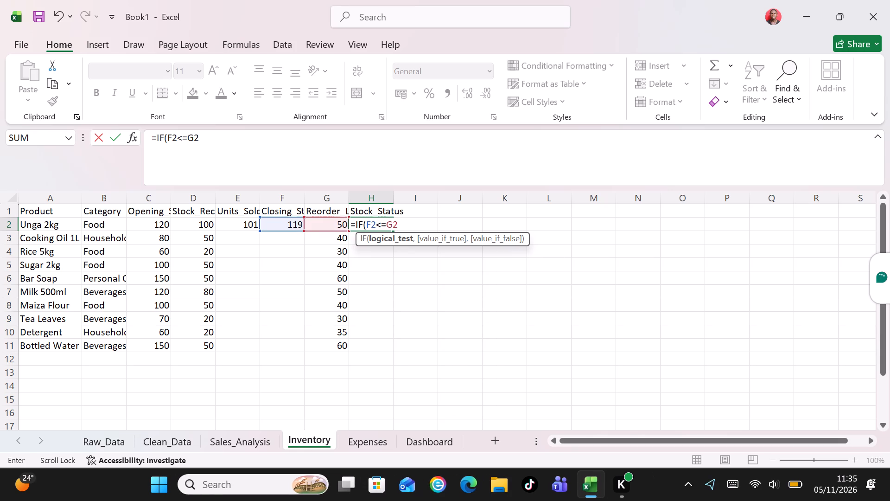
key(comma)
key(shift+quotedbl)
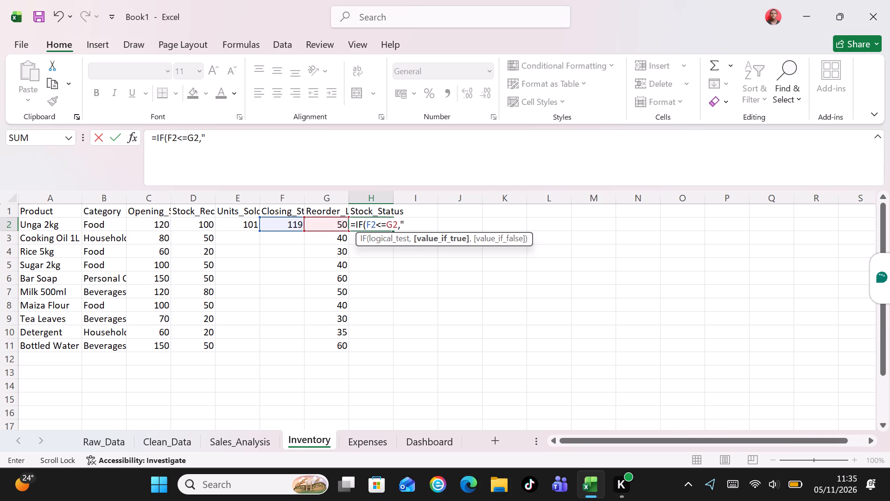
text(REO)
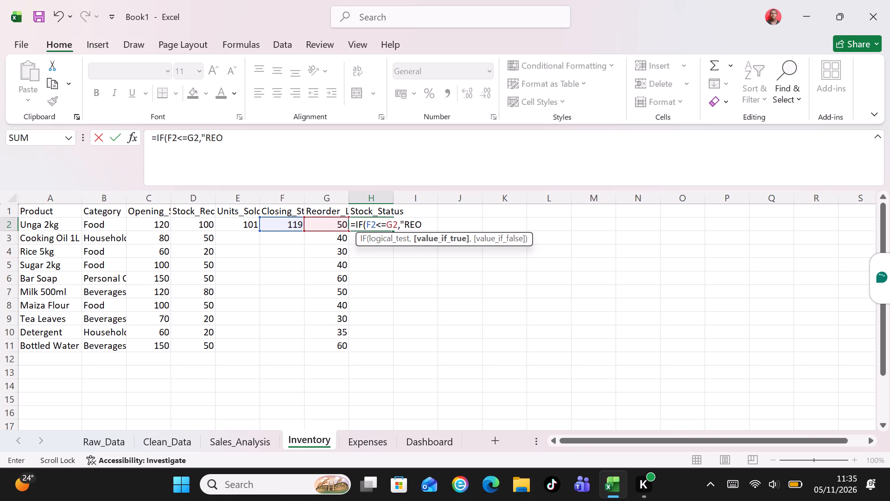
text(RDER)
key(apostrophe)
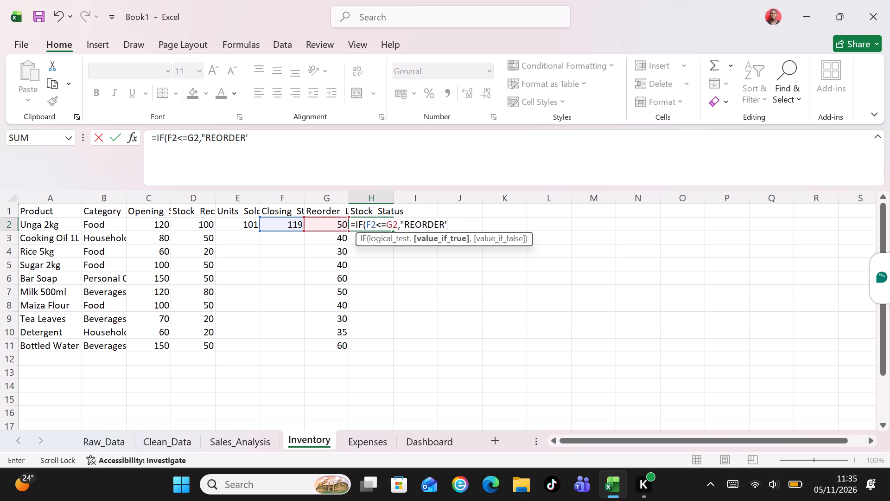
key(comma)
key(shift+quotedbl)
text(IN)
key(space)
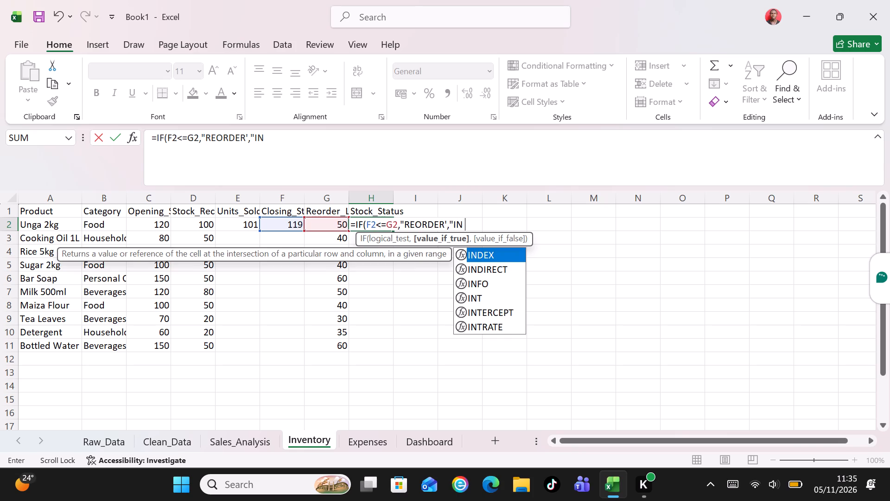
text(TOCK)
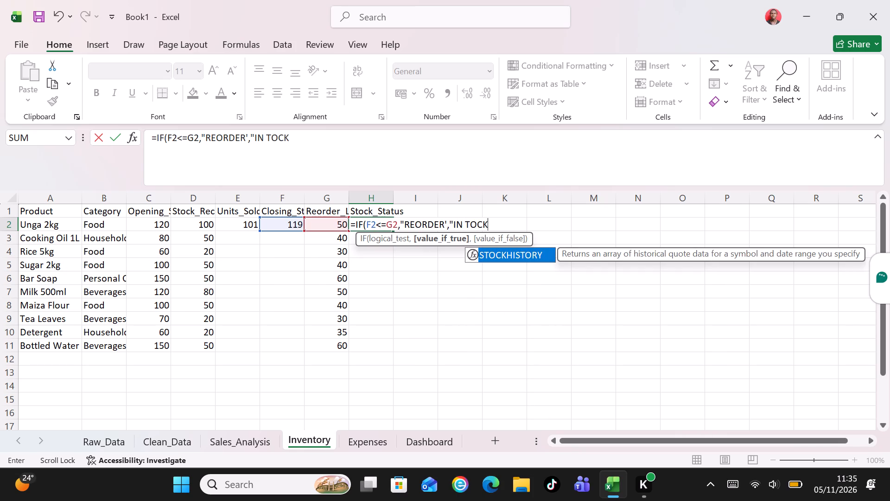
key(BackSpace)
key(BackSpace)
key(BackSpace)
key(BackSpace)
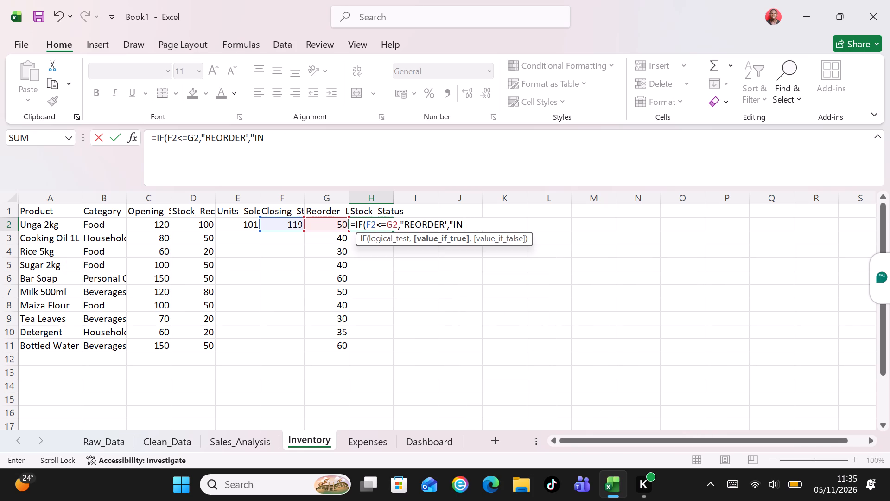
text(STOCK)
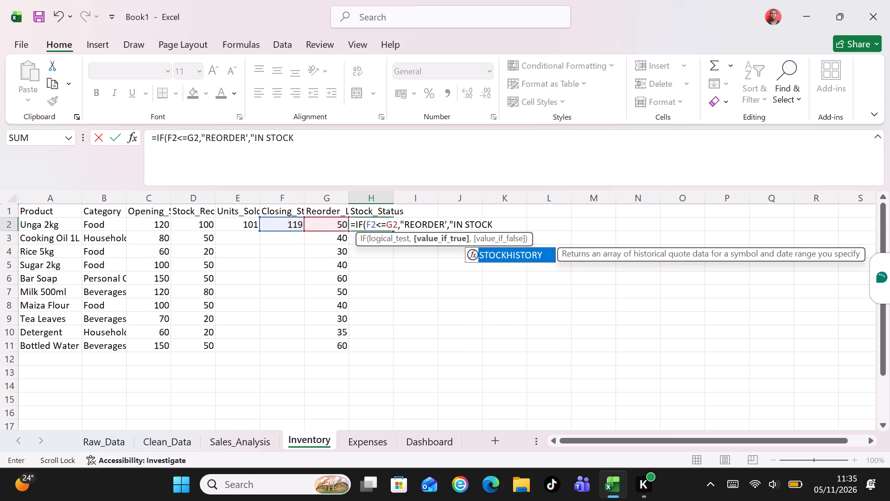
key(apostrophe)
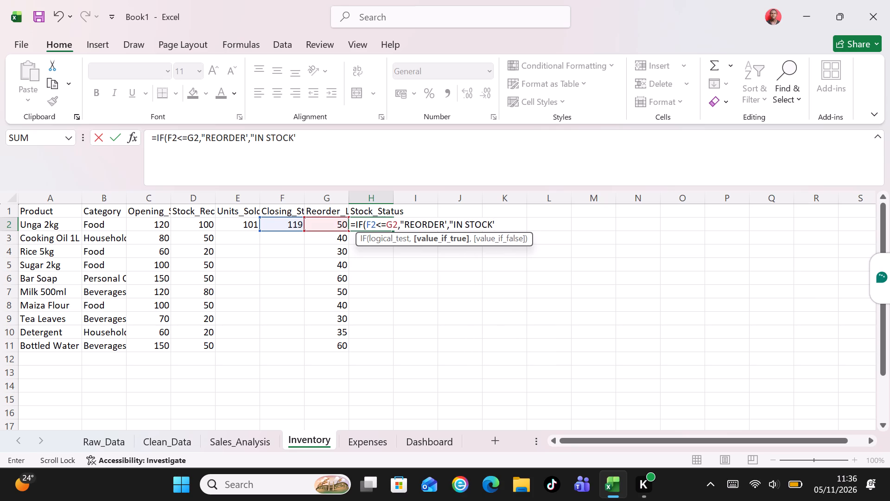
key(shift+parenright)
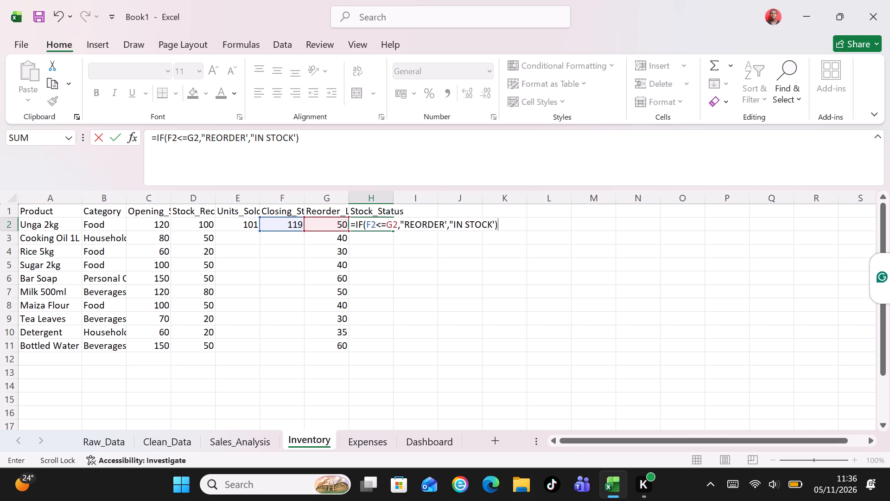
key(Return)
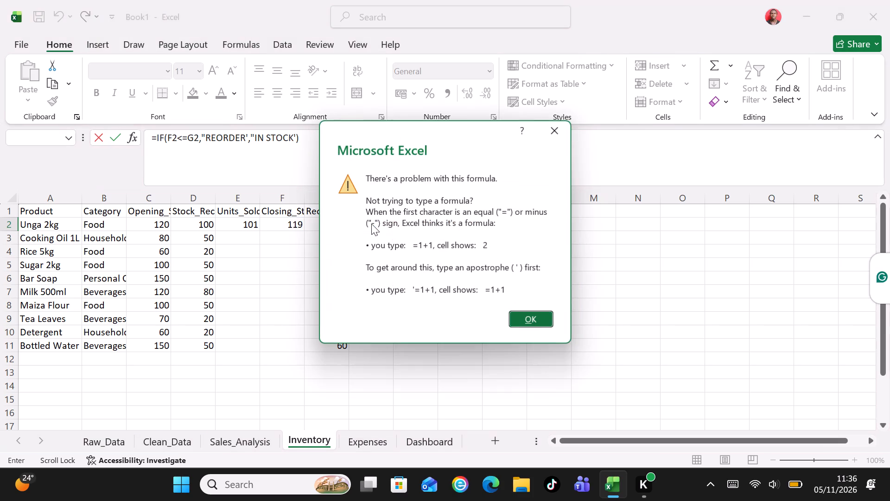
click(537, 315)
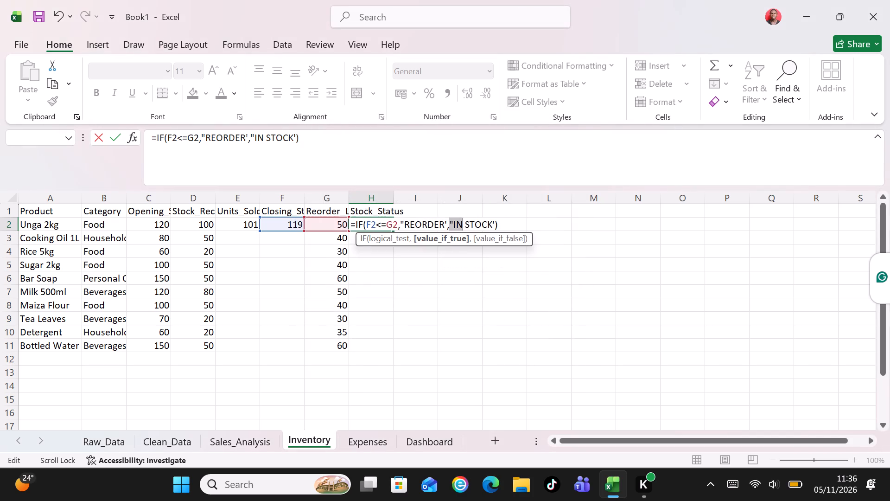
Clear the faulty arguments from the Stock_Status formula in H2, leaving only =IF(.
click(508, 222)
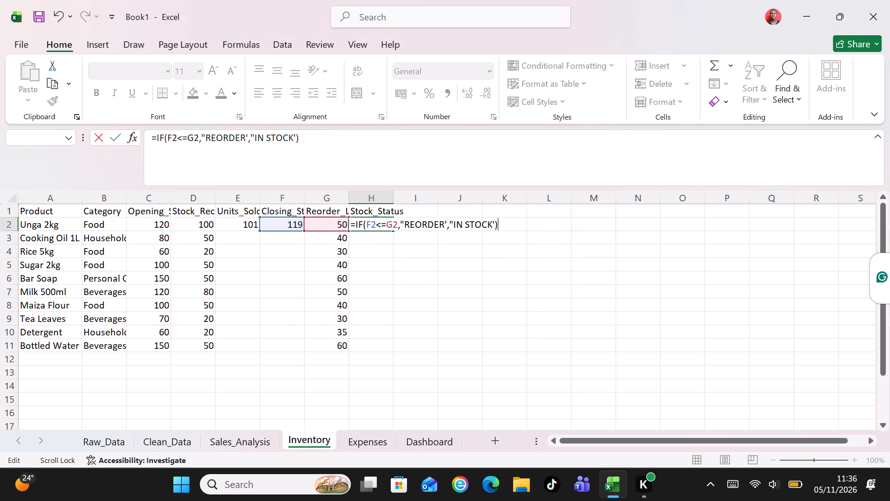
key(BackSpace)
key(BackSpace)
key(BackSpace)
key(BackSpace)
key(BackSpace)
key(BackSpace)
key(BackSpace)
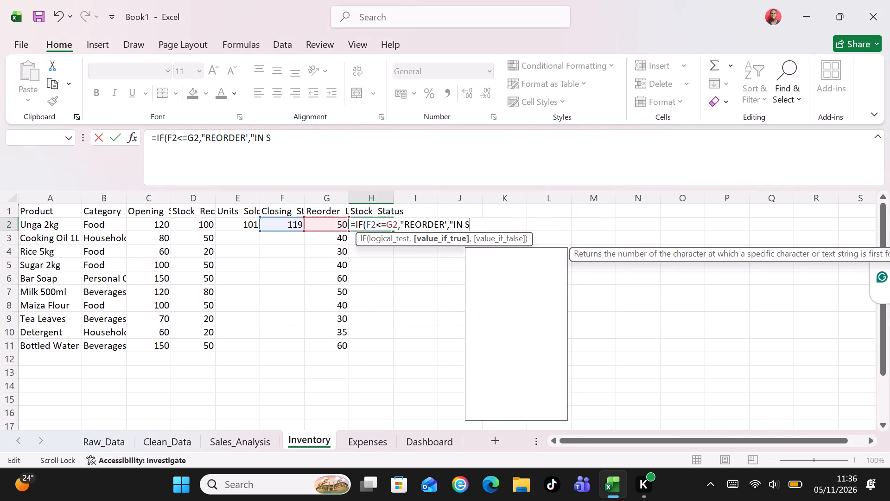
key(BackSpace)
key(BackSpace)
key(BackSpace)
key(BackSpace)
key(BackSpace)
key(BackSpace)
key(BackSpace)
key(BackSpace)
key(BackSpace)
key(BackSpace)
key(BackSpace)
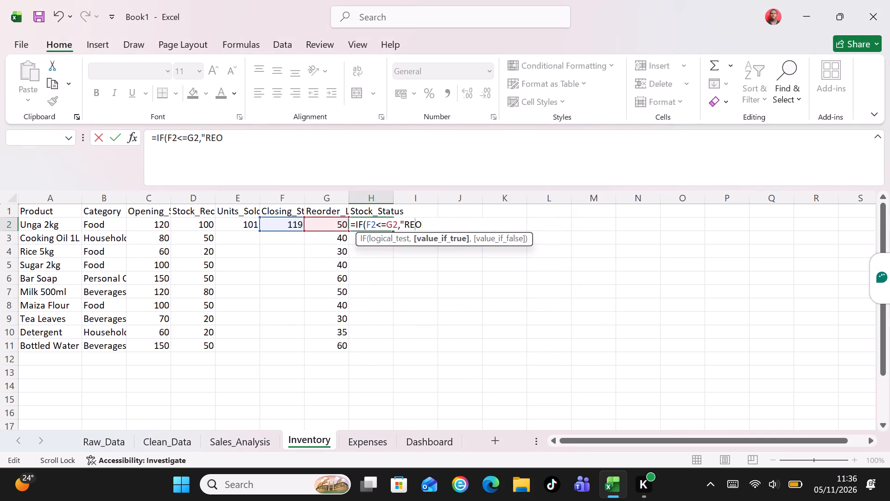
key(BackSpace)
key(BackSpace)
key(BackSpace)
key(BackSpace)
key(BackSpace)
key(BackSpace)
key(BackSpace)
key(BackSpace)
key(BackSpace)
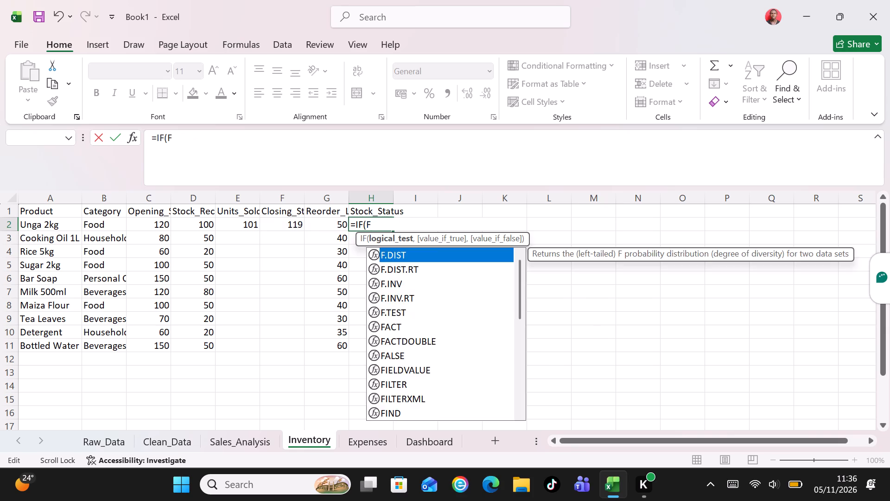
key(BackSpace)
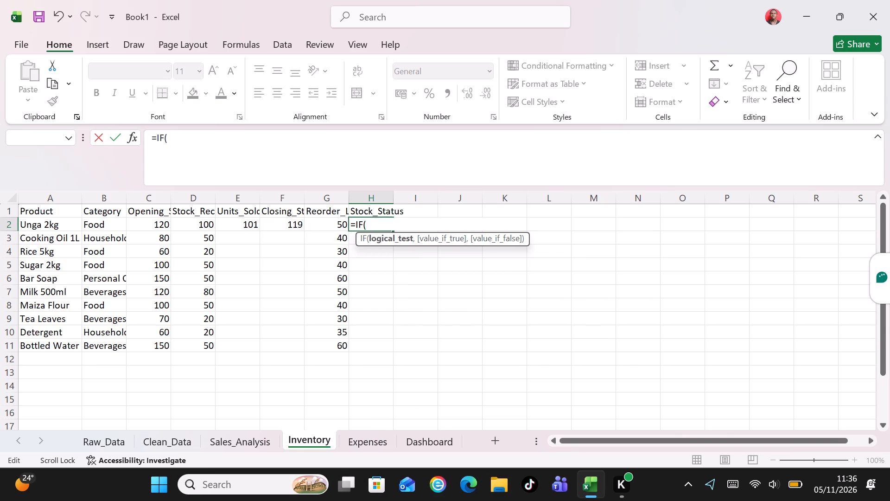
Complete the Stock_Status formula in H2 as =IF(F2<=G2,"REORDER","IN STOCK").
text(F2)
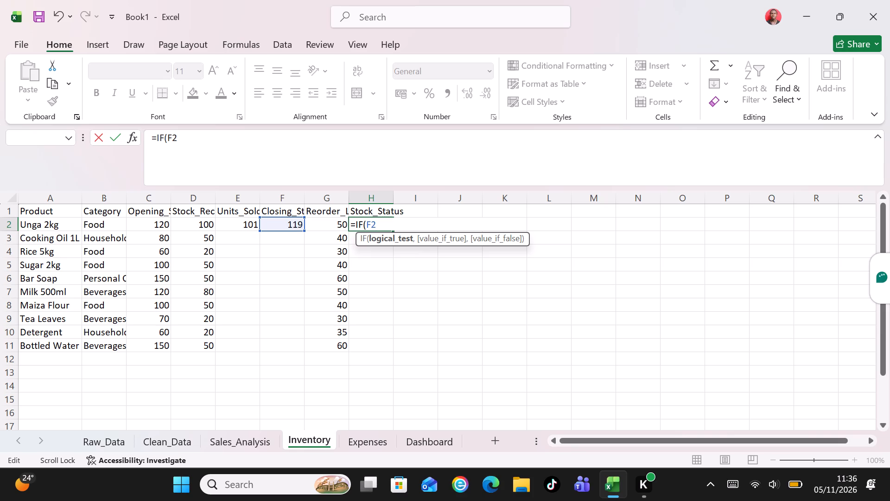
text(<=)
text(G2)
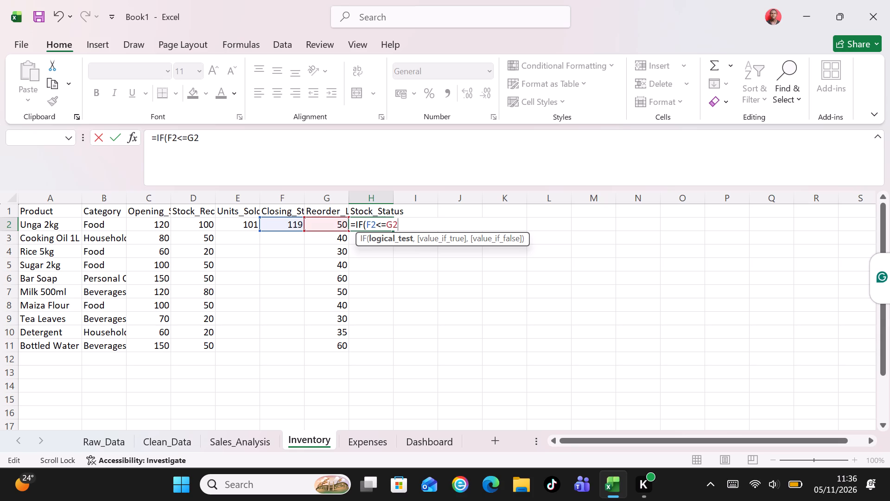
key(comma)
key(shift+quotedbl)
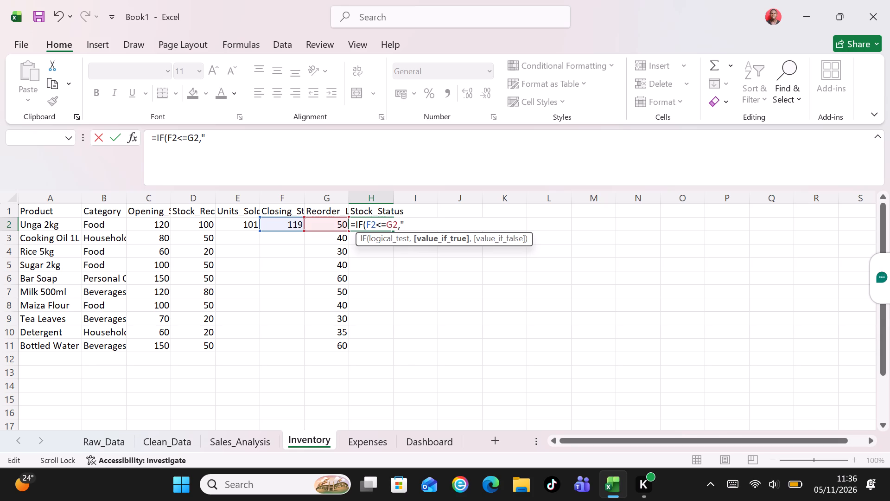
text(RE)
text(ORDER)
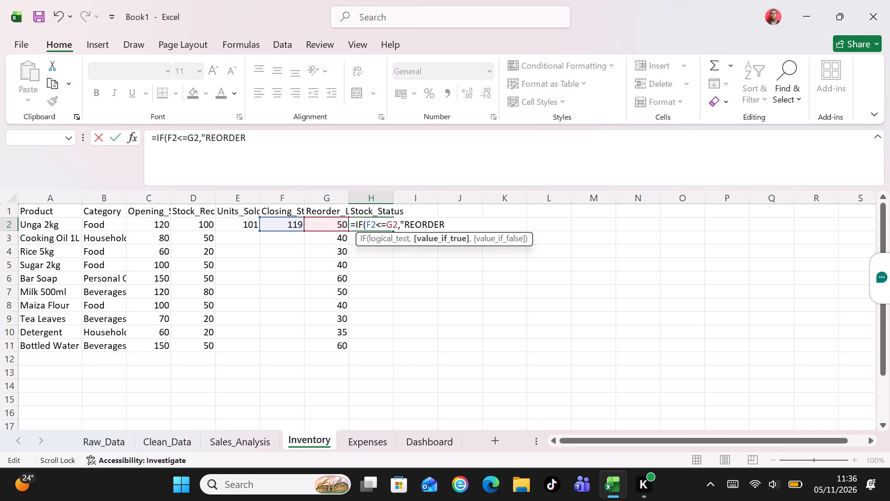
key(shift+quotedbl)
key(comma)
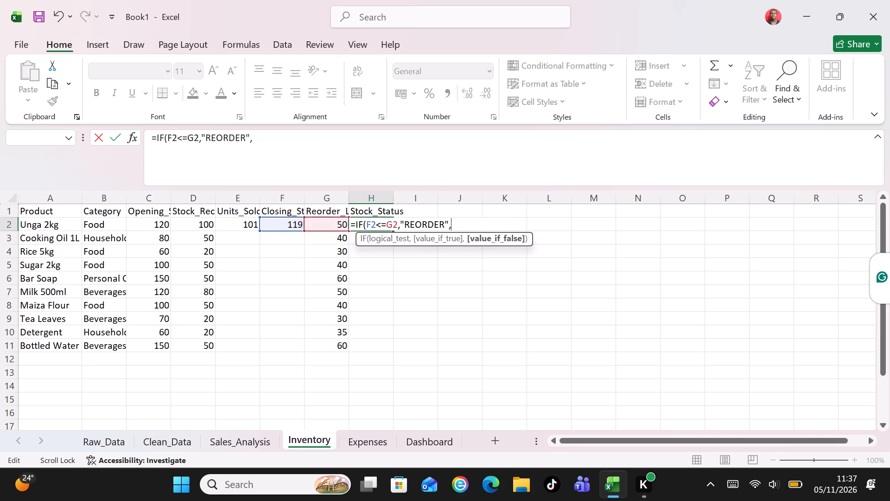
key(shift+quotedbl)
text(IN STOC)
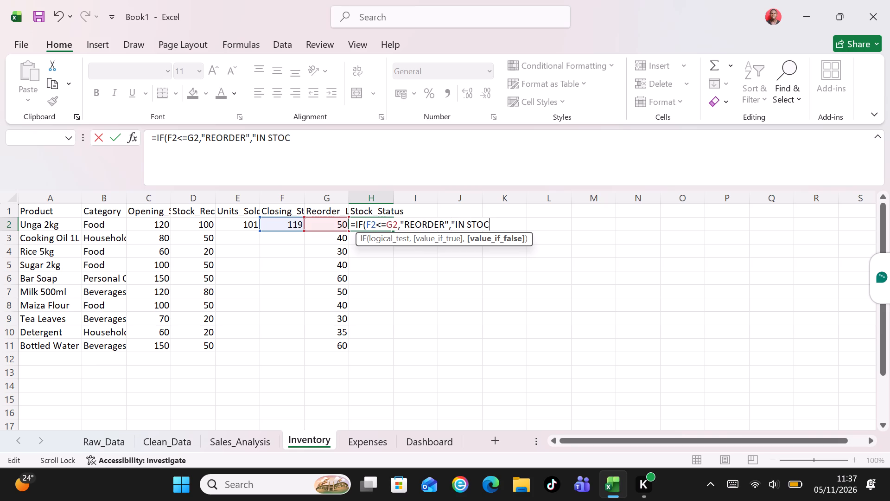
key(k)
key(shift+quotedbl)
key(shift+parenright)
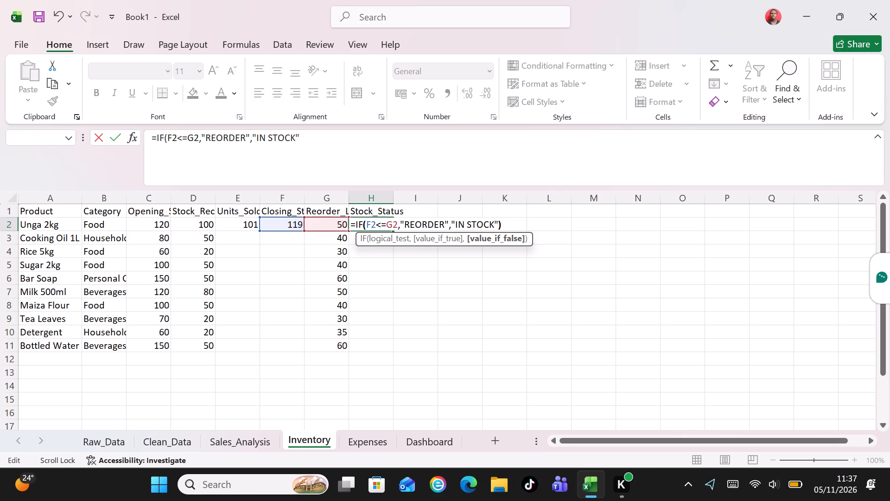
key(Return)
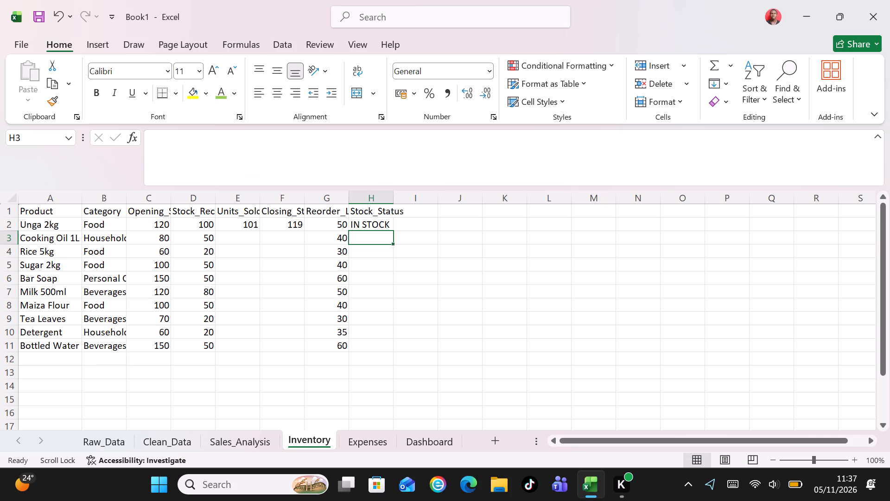
Copy the Units_Sold formula from E2 into E3:E11 for the remaining products.
click(252, 226)
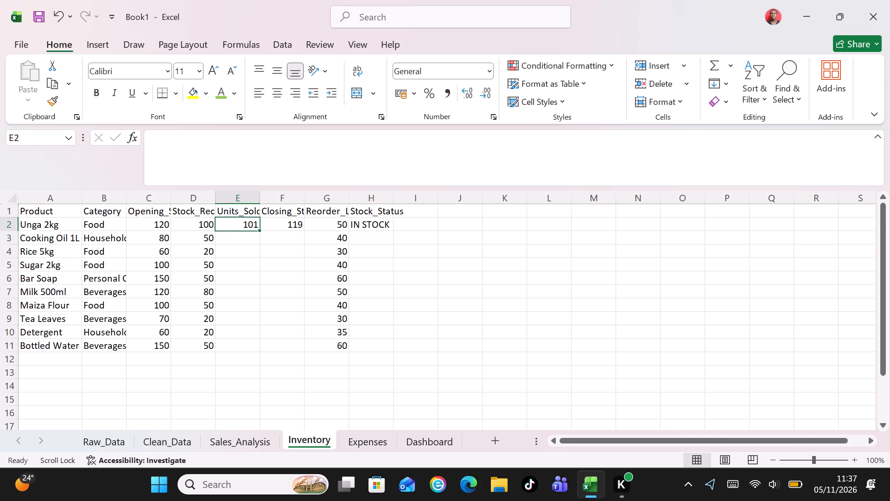
key(ctrl+c)
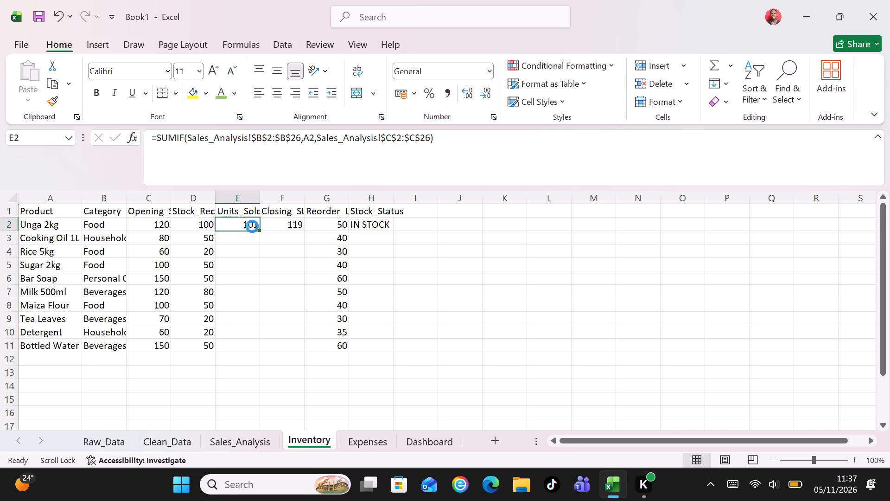
click(23, 139)
key(BackSpace)
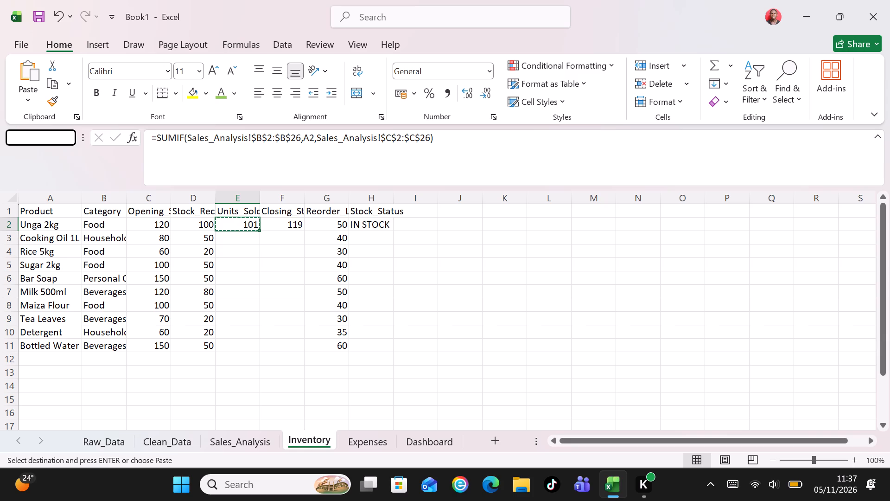
text(E3)
key(shift+colon)
text(E11)
key(Return)
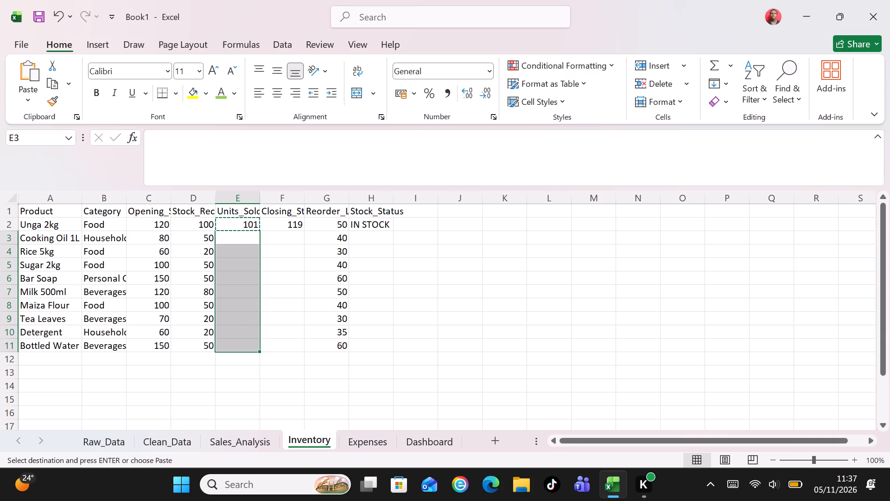
key(ctrl+v)
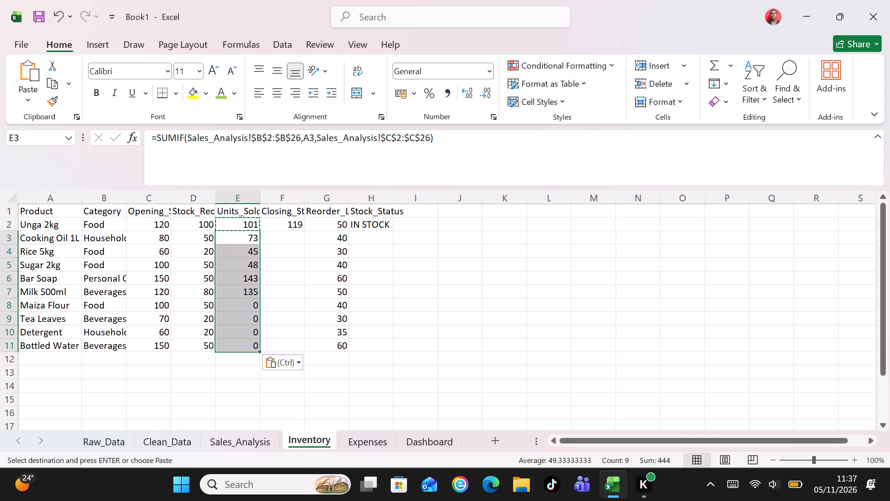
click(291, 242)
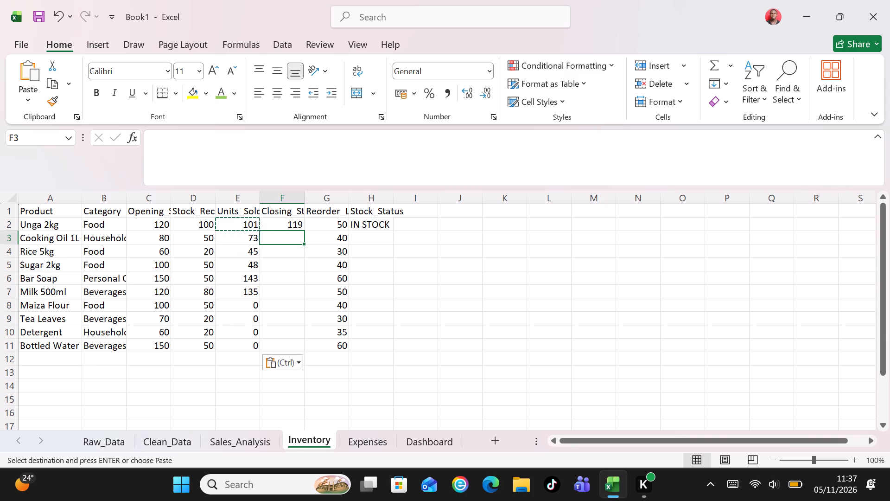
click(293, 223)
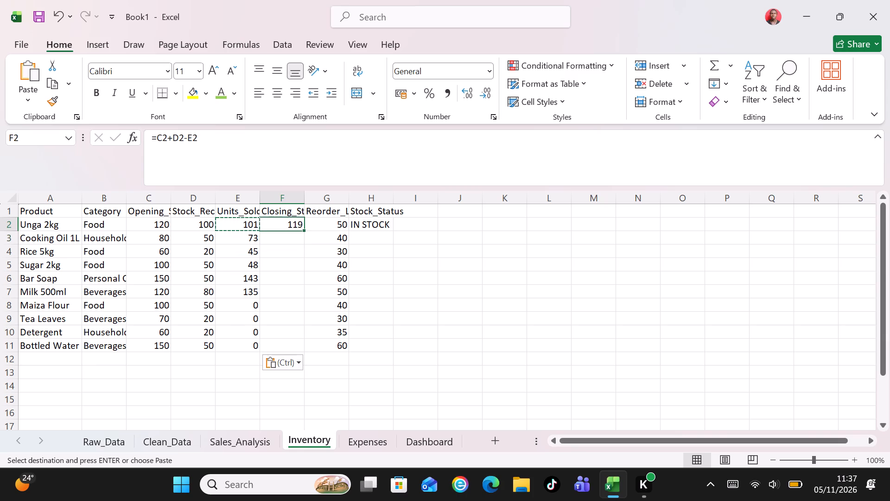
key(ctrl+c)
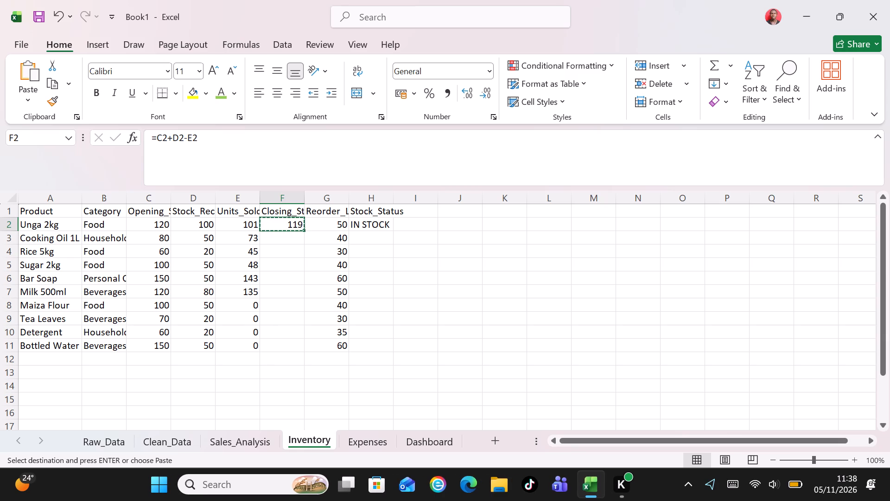
Rename the product in A8 as Maiza Flour 1KG.
click(57, 306)
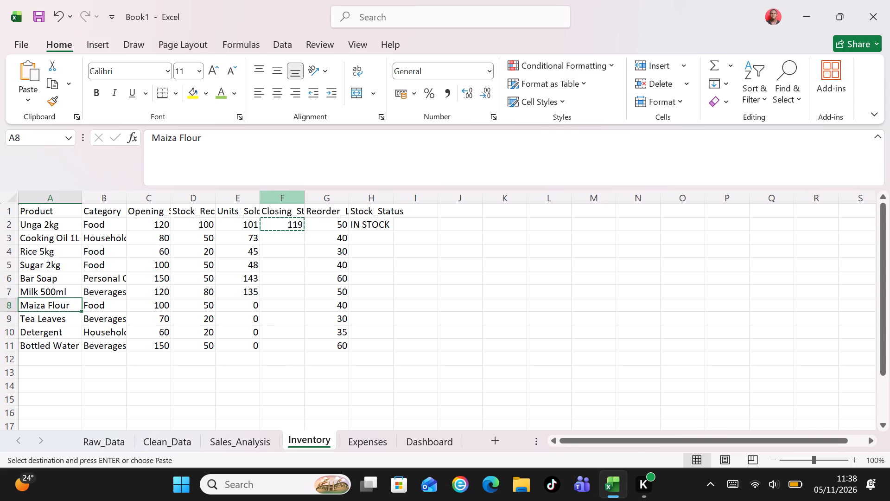
click(213, 138)
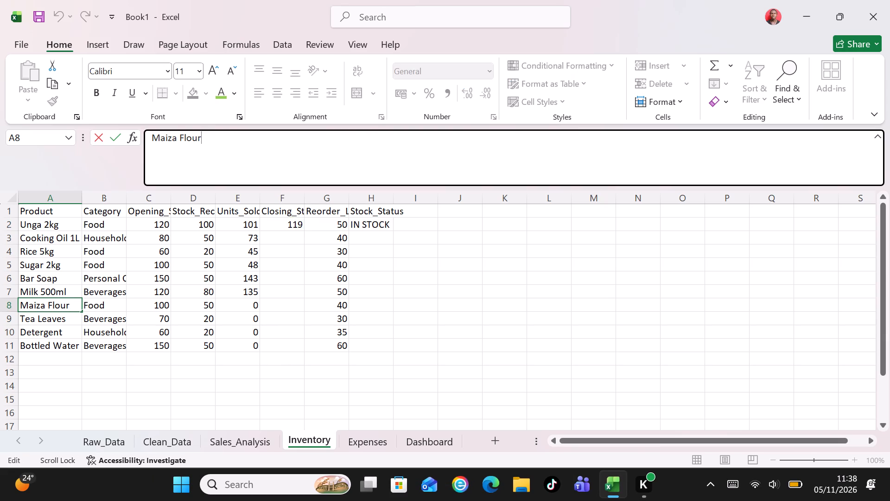
key(space)
key(1)
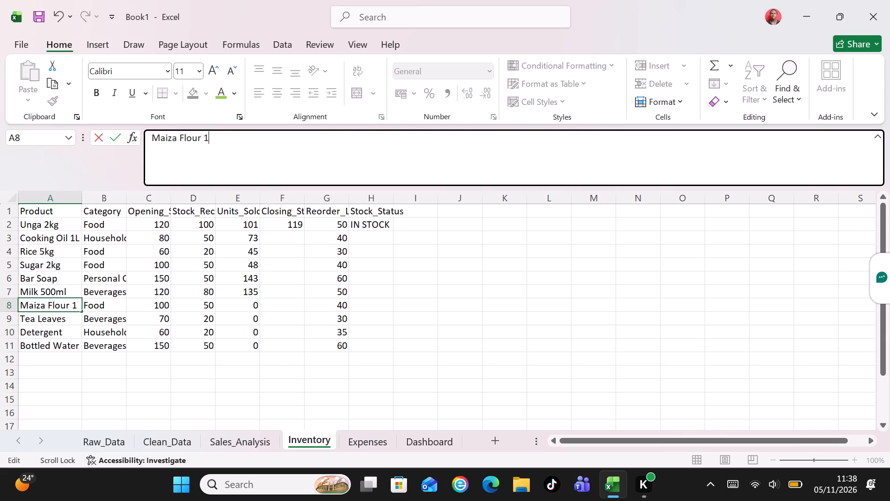
text(KG)
key(Return)
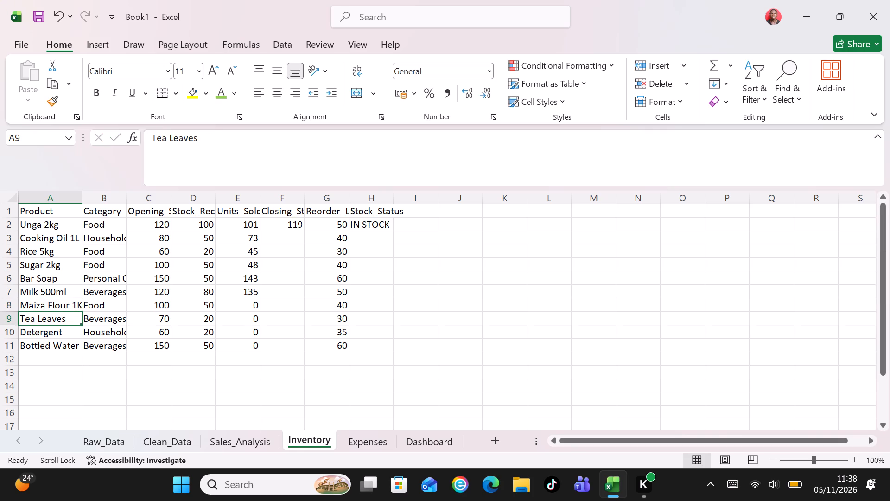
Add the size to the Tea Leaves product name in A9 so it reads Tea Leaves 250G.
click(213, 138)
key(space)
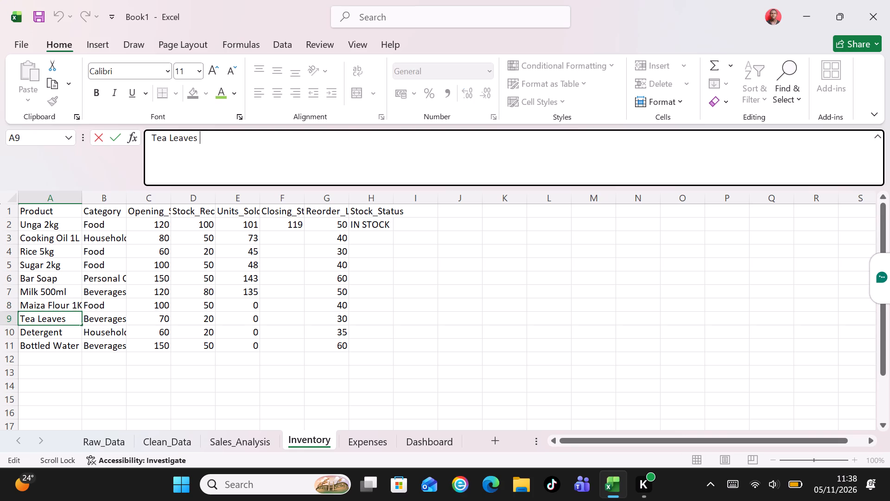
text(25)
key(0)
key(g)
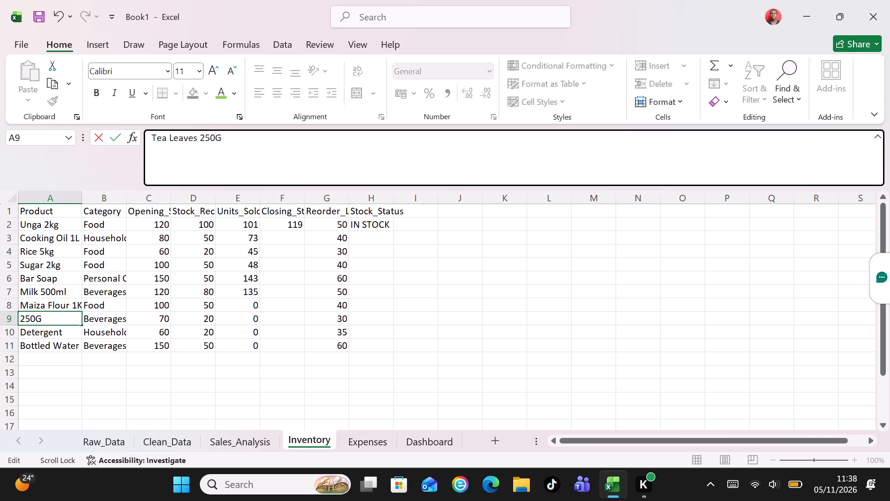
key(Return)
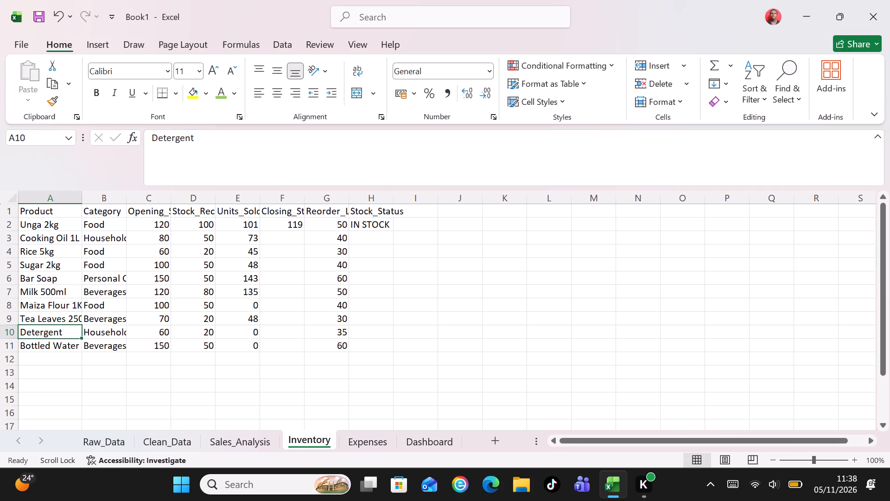
Rename the Detergent product in A10 as Detergent 1kg, with the unit in lowercase.
click(213, 138)
key(space)
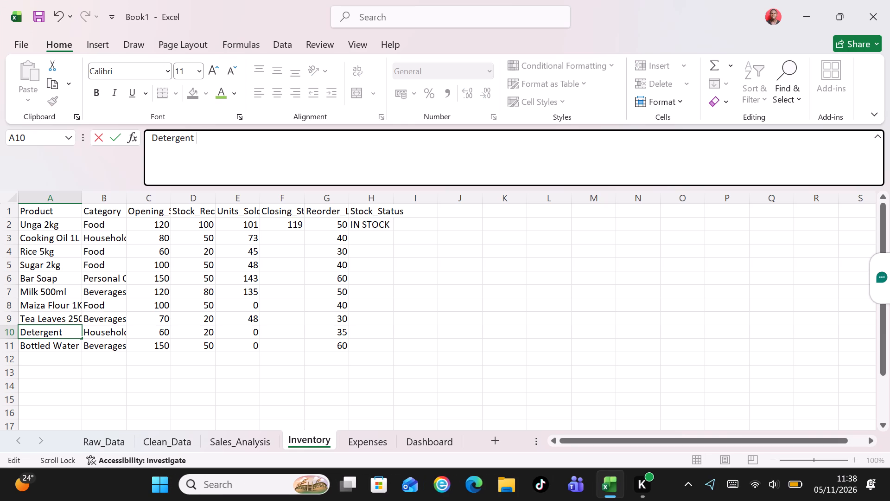
key(1)
text(KG)
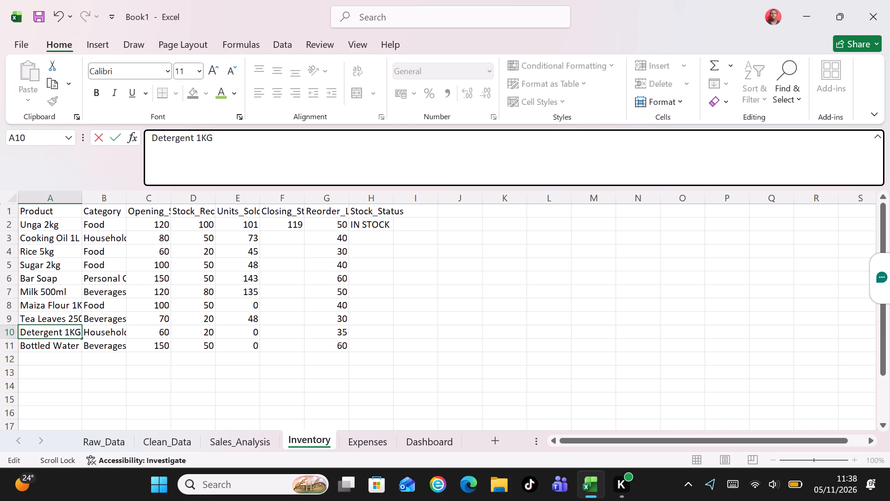
key(BackSpace)
key(BackSpace)
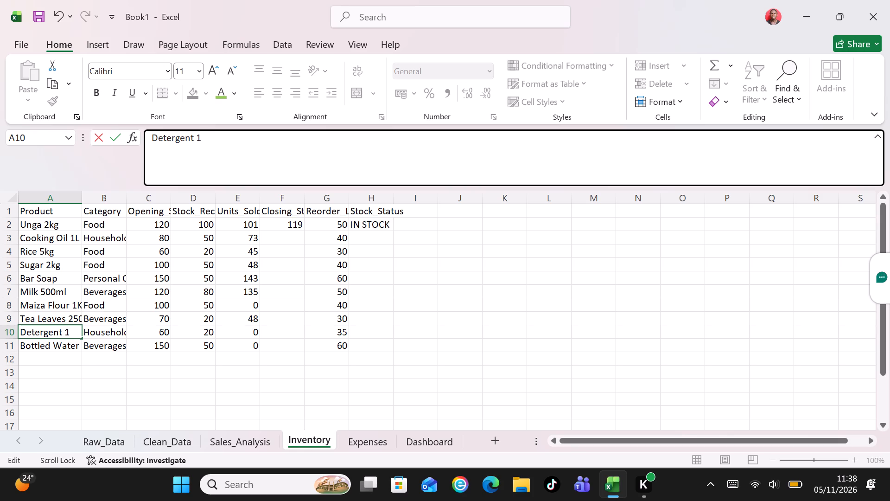
text(kg)
key(Return)
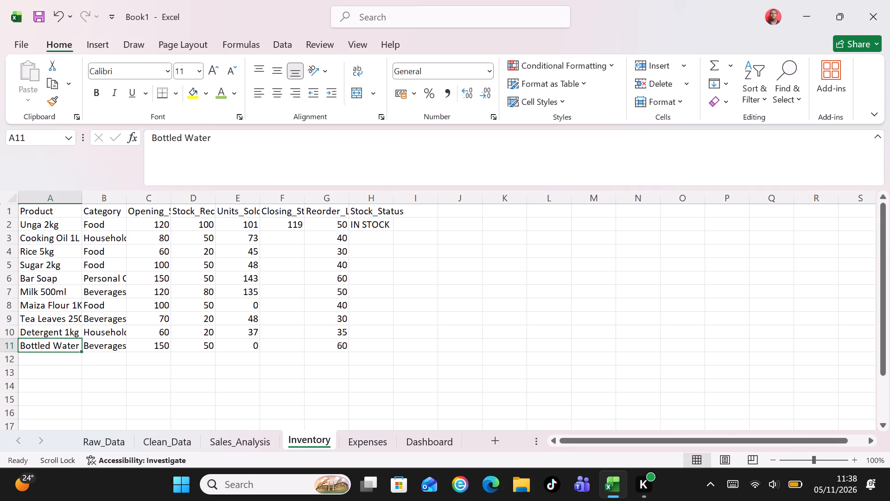
Rename the Bottled Water product in A11 as Bottled Water 1L.
click(213, 138)
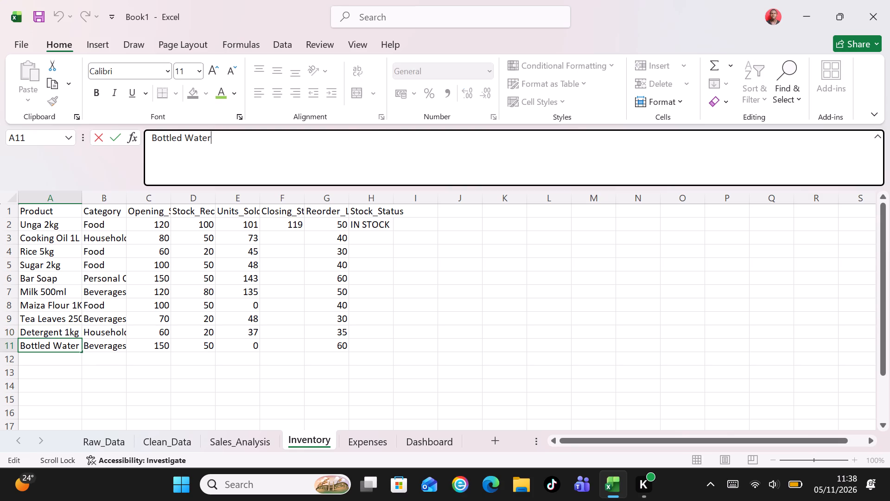
key(space)
key(1)
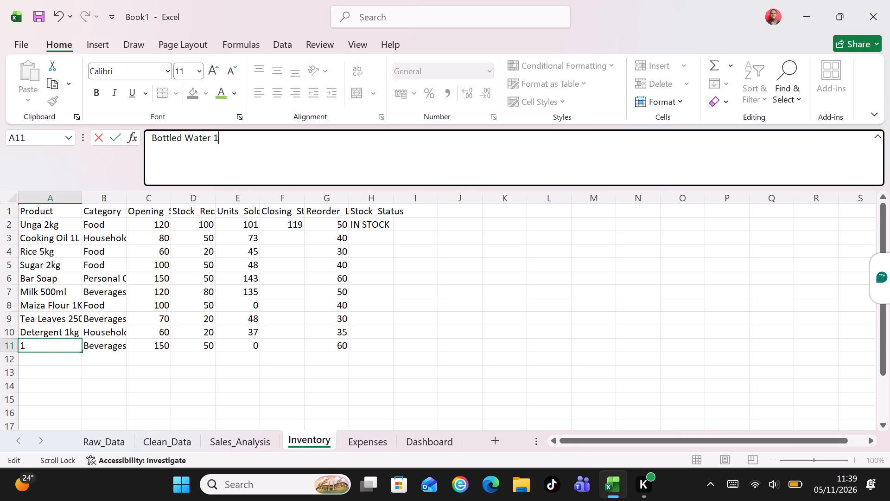
key(shift+l)
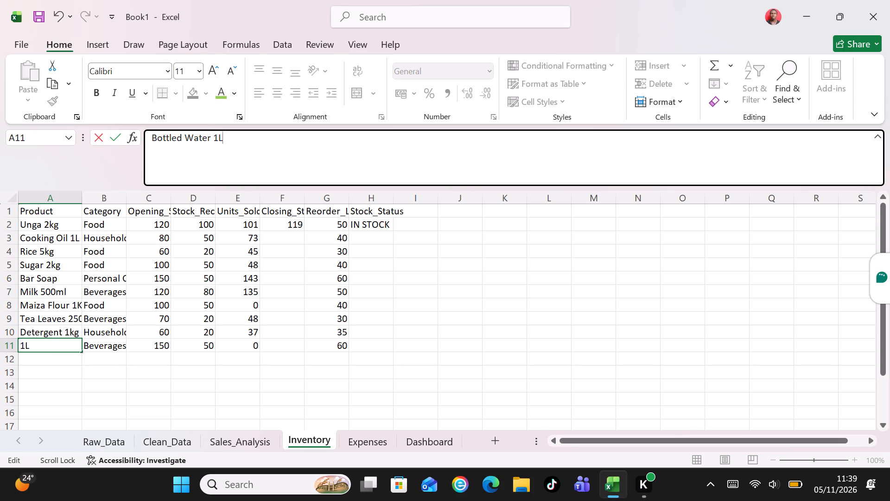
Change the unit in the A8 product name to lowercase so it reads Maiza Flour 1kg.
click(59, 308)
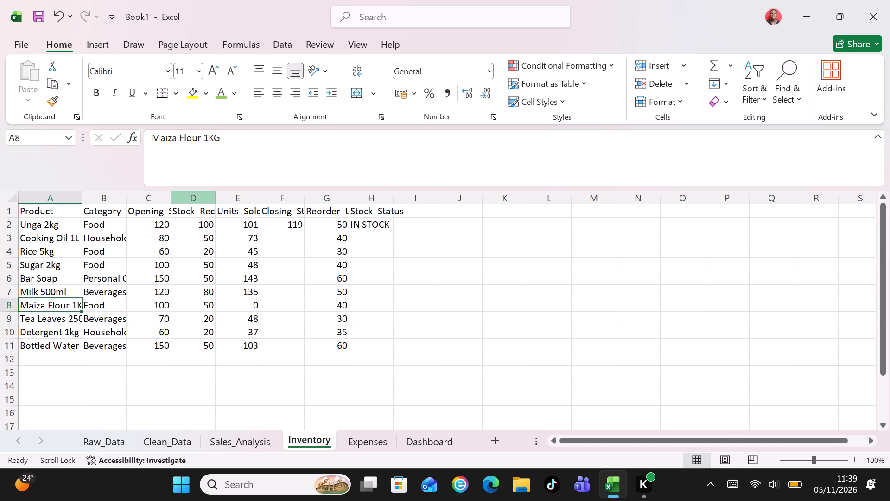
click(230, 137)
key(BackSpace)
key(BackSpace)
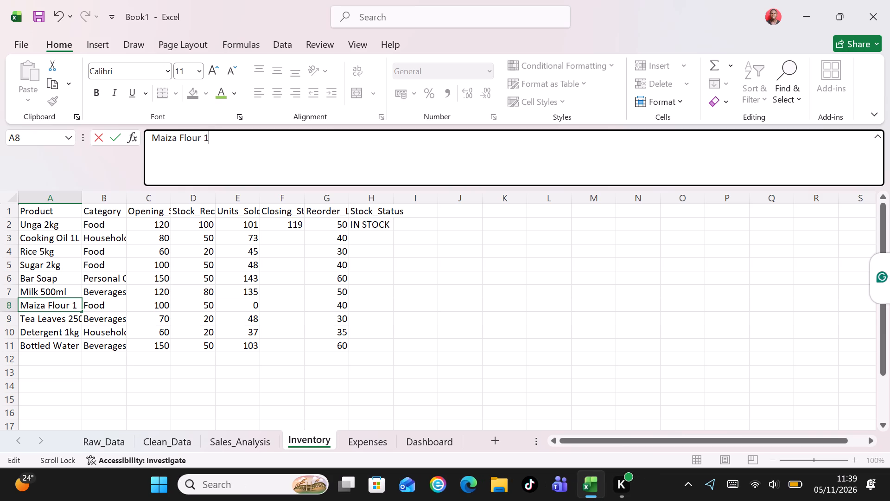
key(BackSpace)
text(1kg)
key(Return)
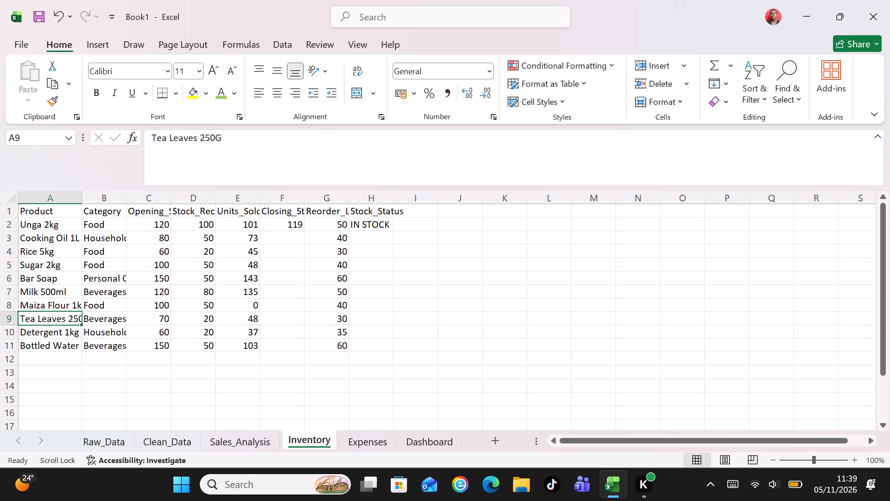
Change the unit in the A9 product name to lowercase so it reads Tea Leaves 250g.
double_click(226, 135)
key(BackSpace)
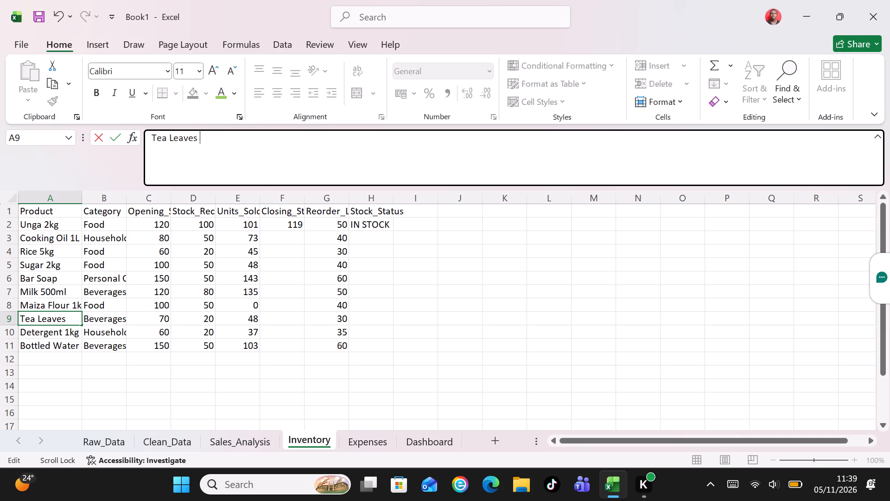
key(2)
text(50g)
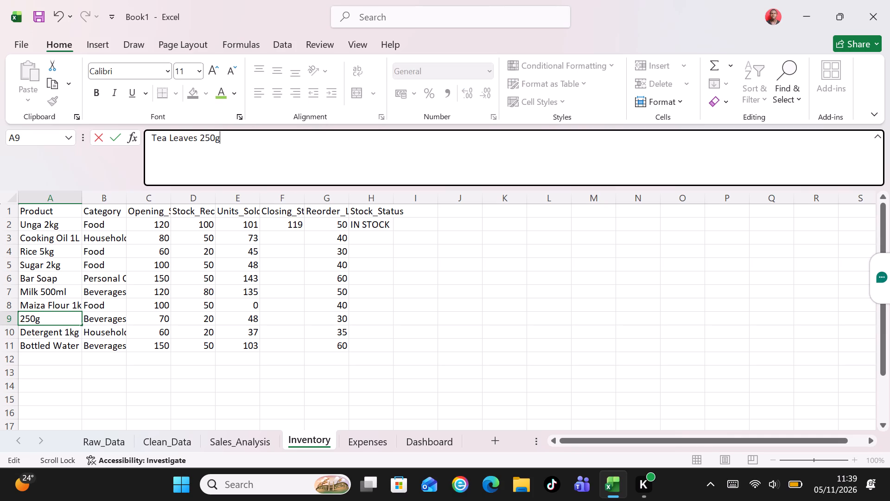
key(Return)
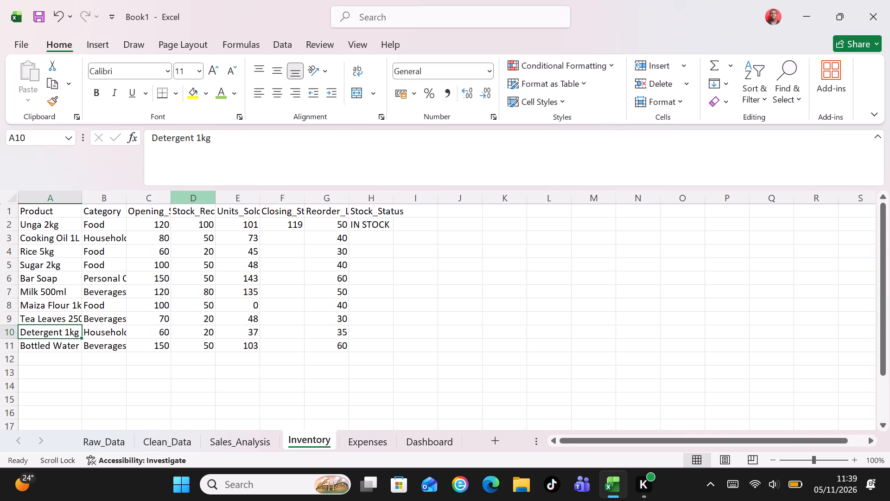
Change the unit in the A8 product name so it reads Maiza Flour 1Kg.
click(255, 310)
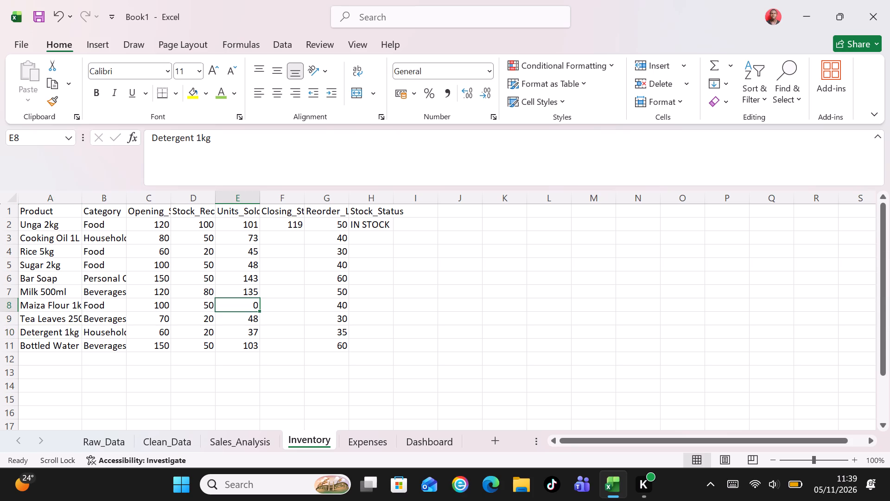
click(56, 308)
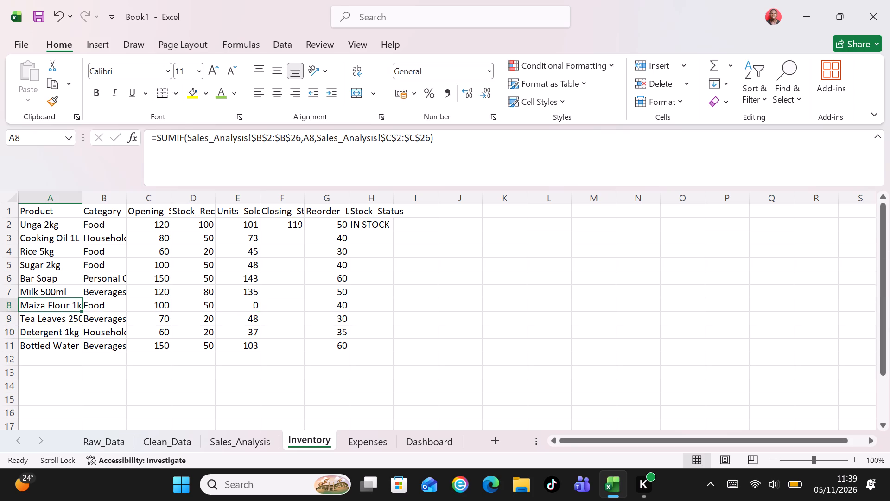
click(222, 141)
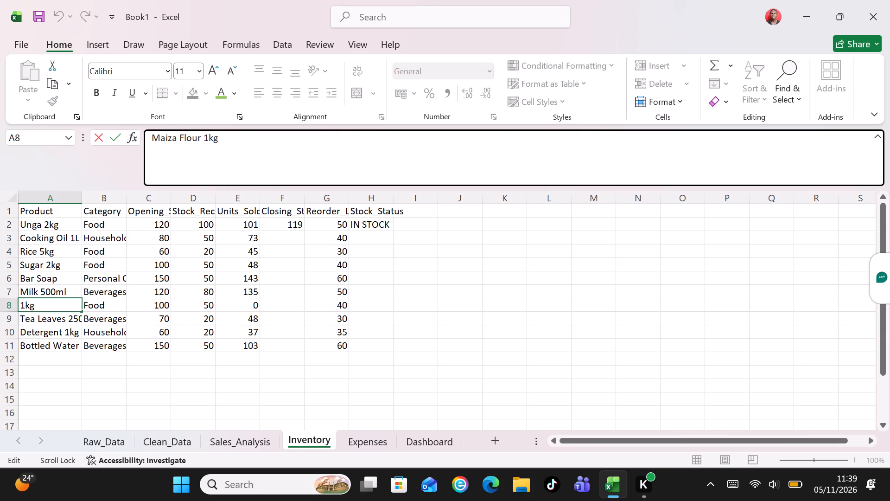
key(BackSpace)
key(BackSpace)
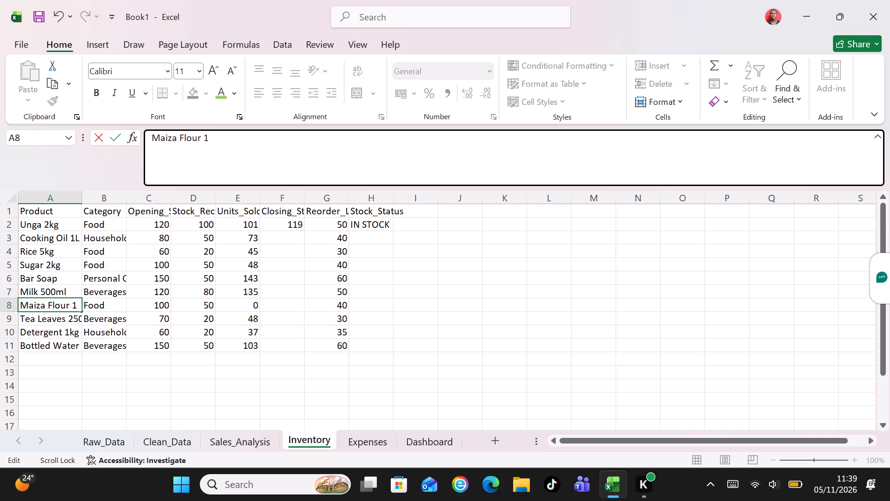
key(shift+k)
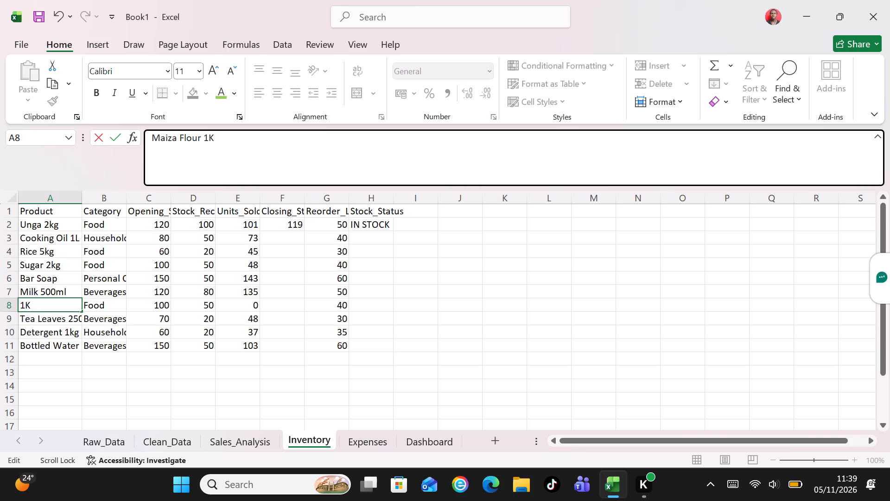
key(g)
key(Return)
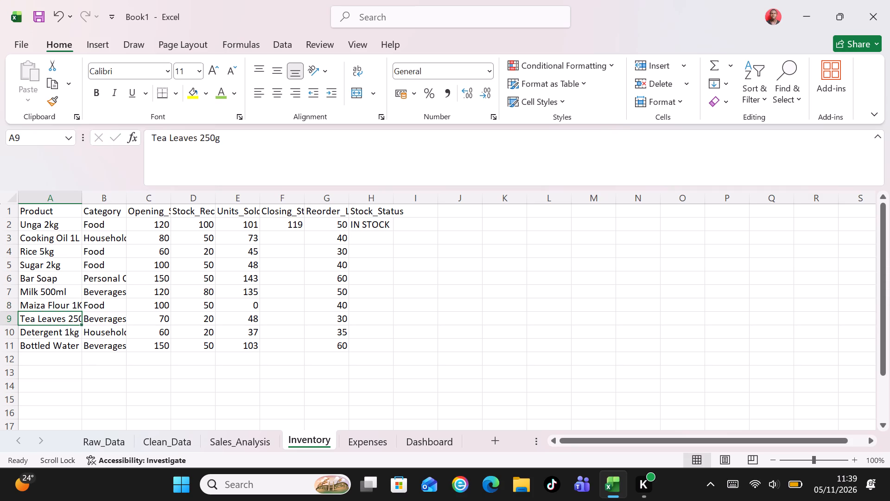
Correct the spelling of the A8 product name to Maize Flour 1Kg.
click(49, 309)
click(51, 304)
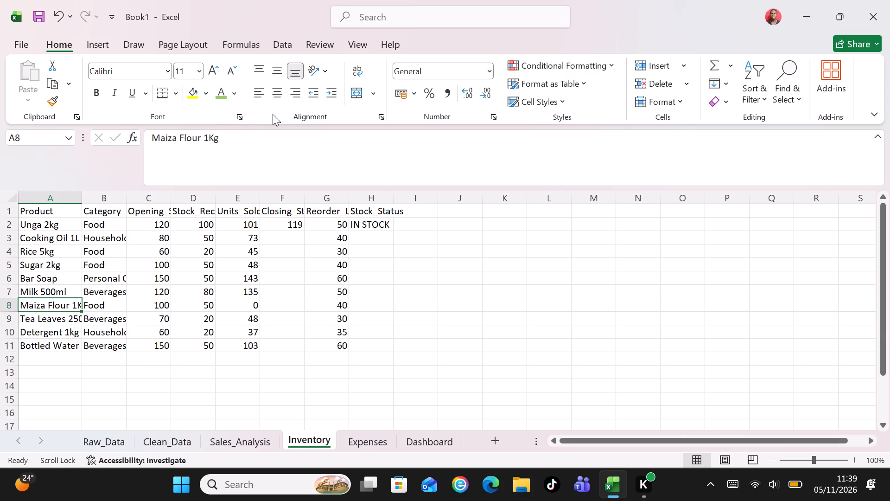
click(176, 135)
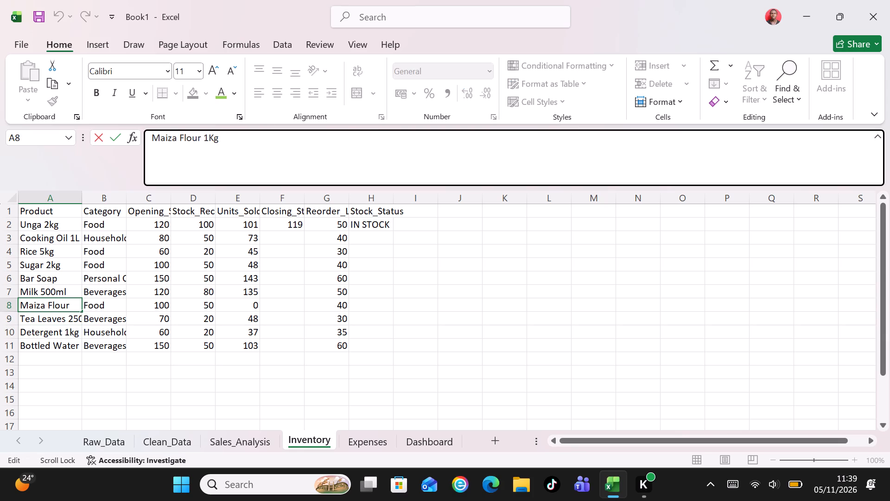
key(BackSpace)
key(e)
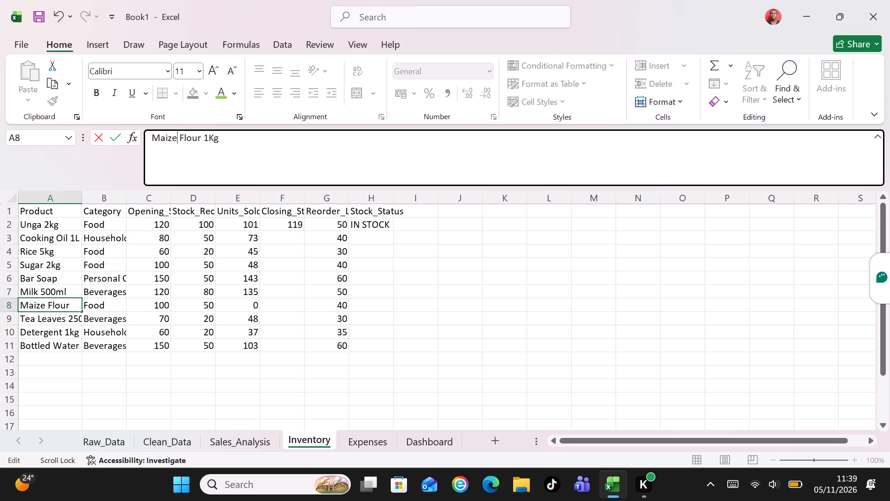
click(234, 135)
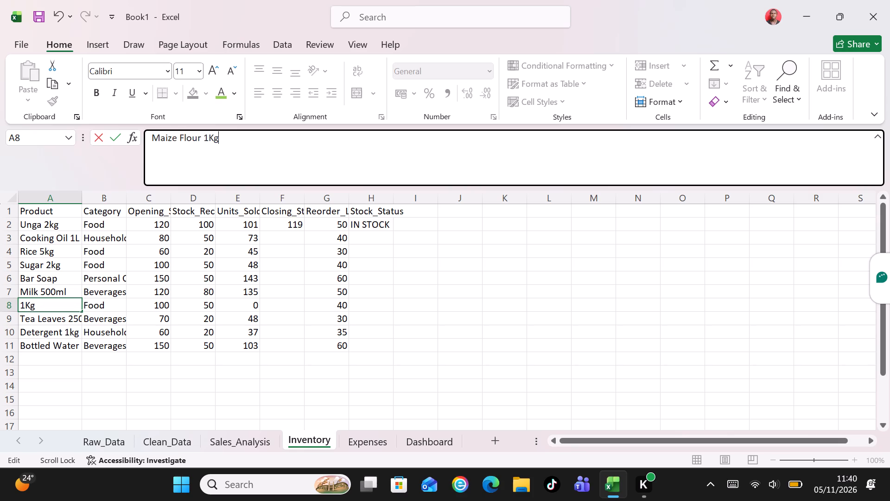
key(Return)
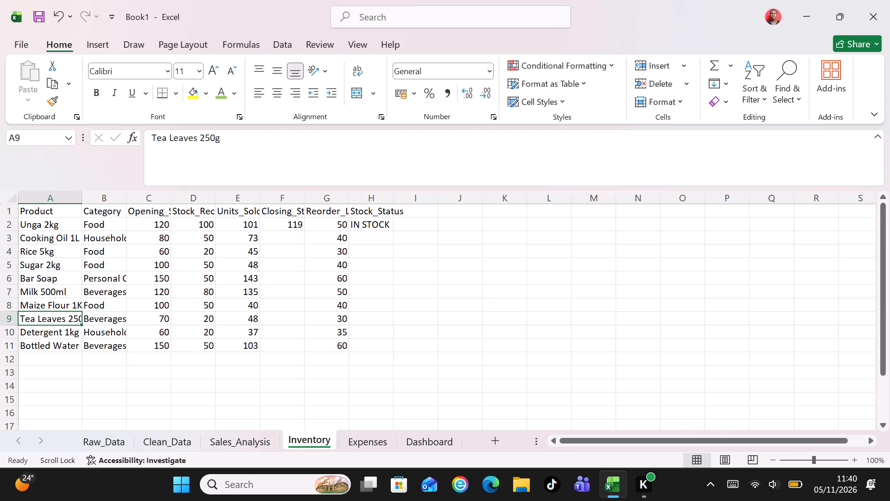
Copy the closing stock formula from F2 into F3:F11 for the remaining products.
click(298, 219)
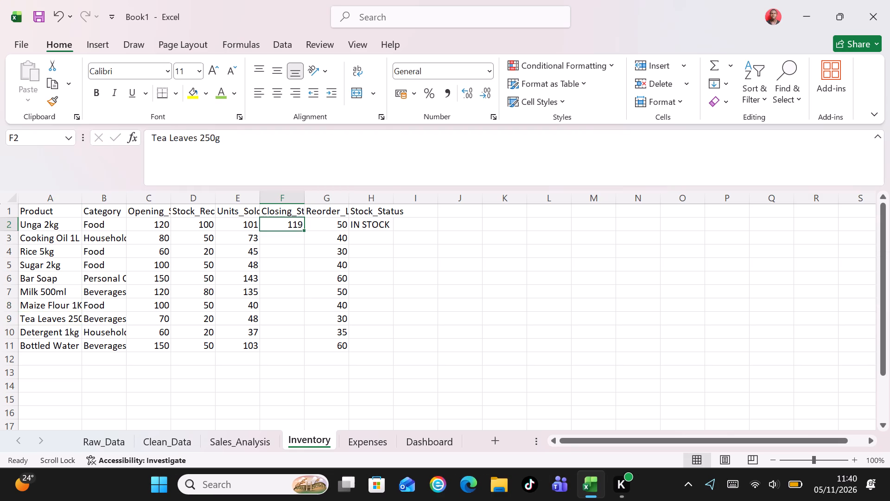
key(ctrl+c)
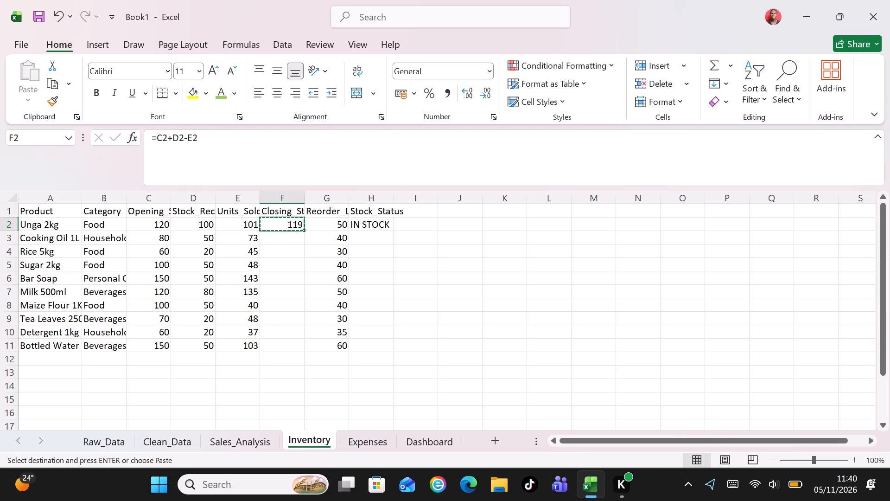
click(27, 137)
key(BackSpace)
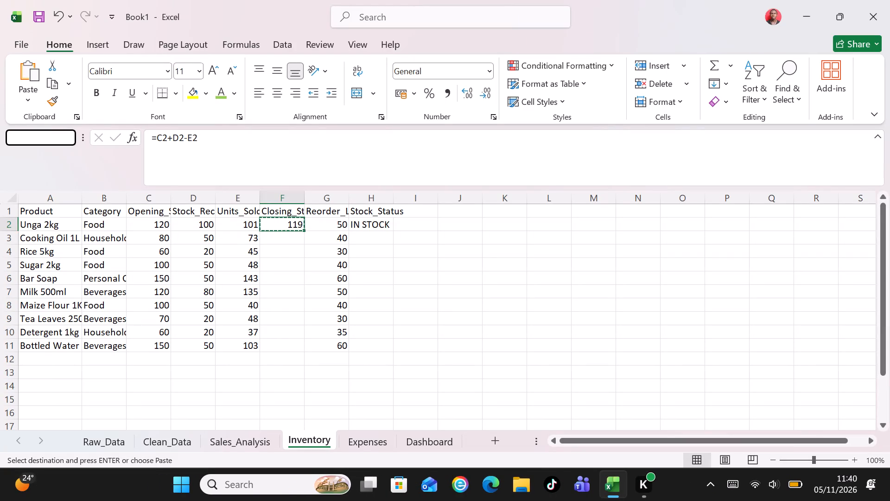
text(f3)
key(shift+colon)
key(BackSpace)
key(BackSpace)
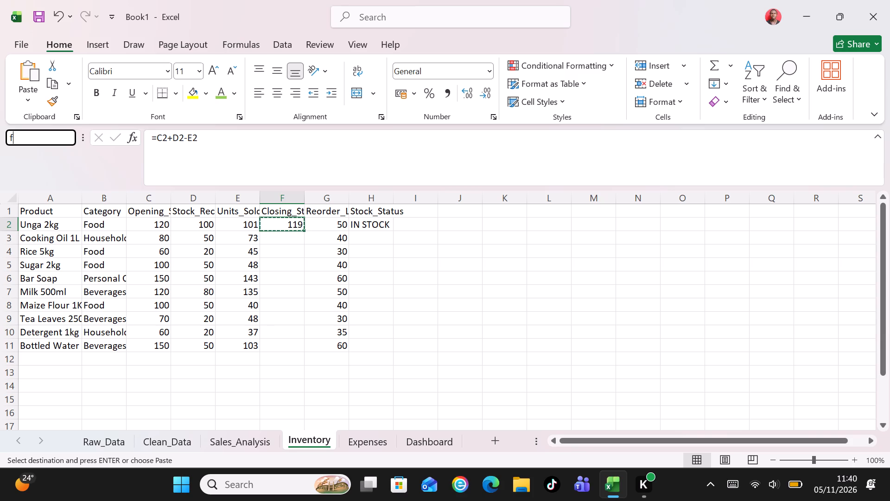
key(BackSpace)
text(F3)
text(:F11)
key(Return)
key(ctrl+v)
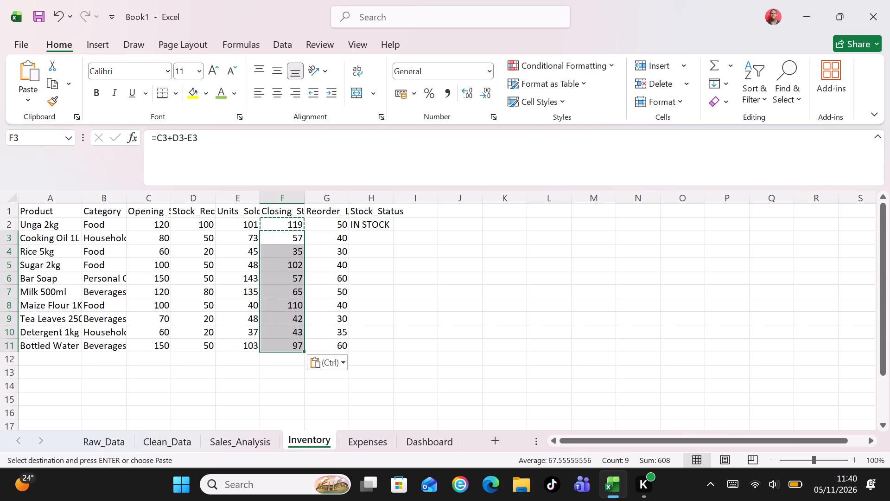
Copy the Stock_Status formula from H2 into H3:H11 for the remaining products.
click(377, 227)
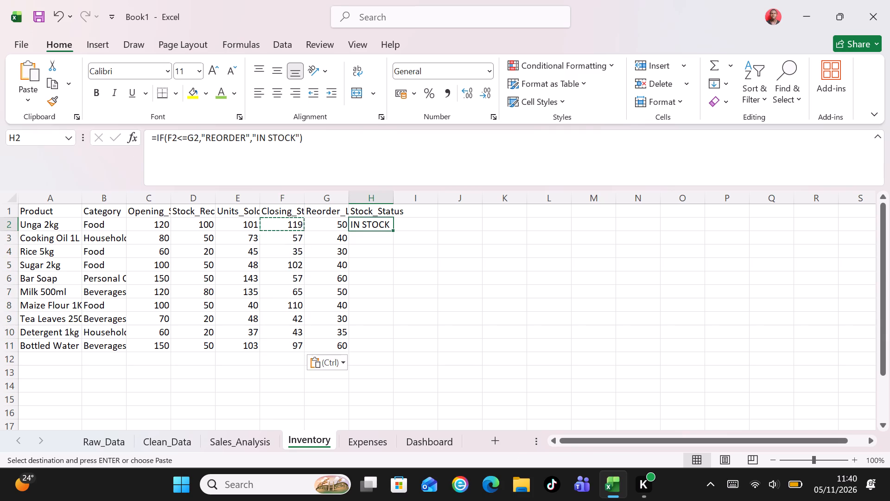
key(ctrl+c)
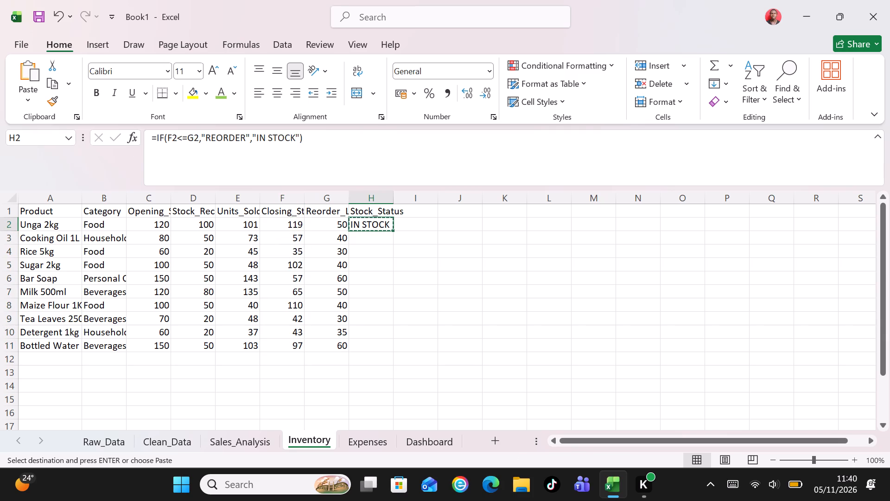
click(25, 146)
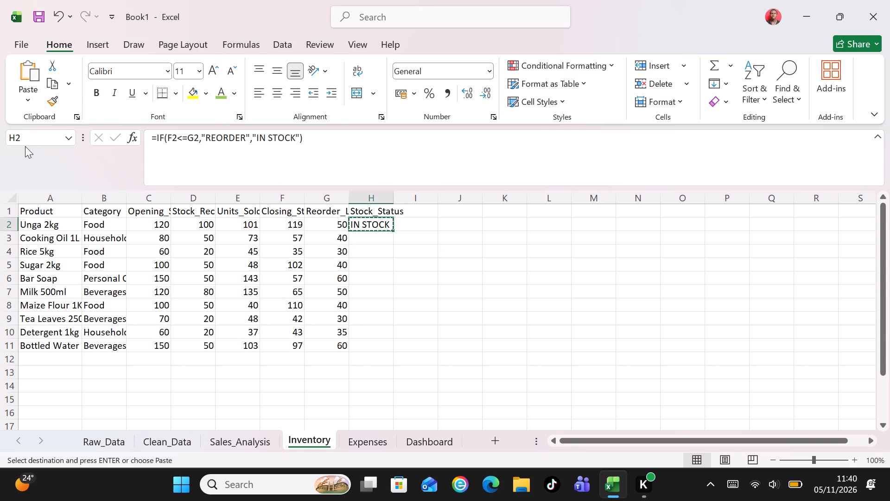
click(29, 138)
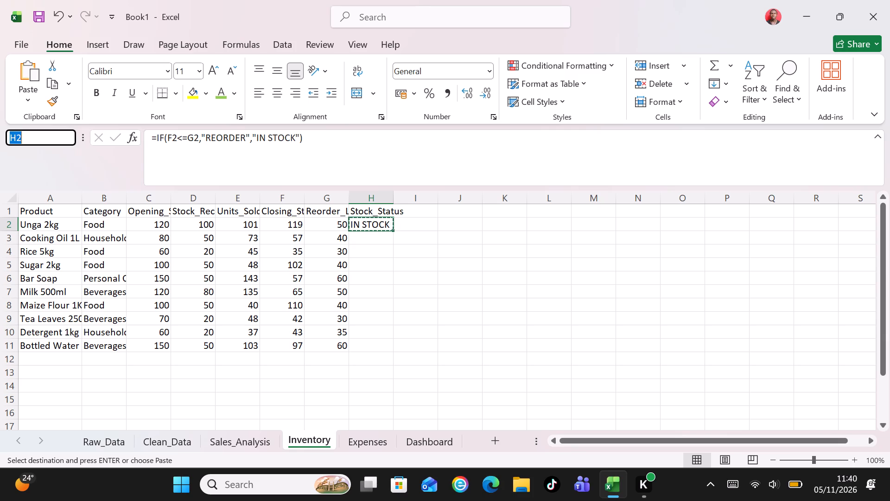
key(BackSpace)
text(H3)
key(shift+colon)
text(H11)
key(Return)
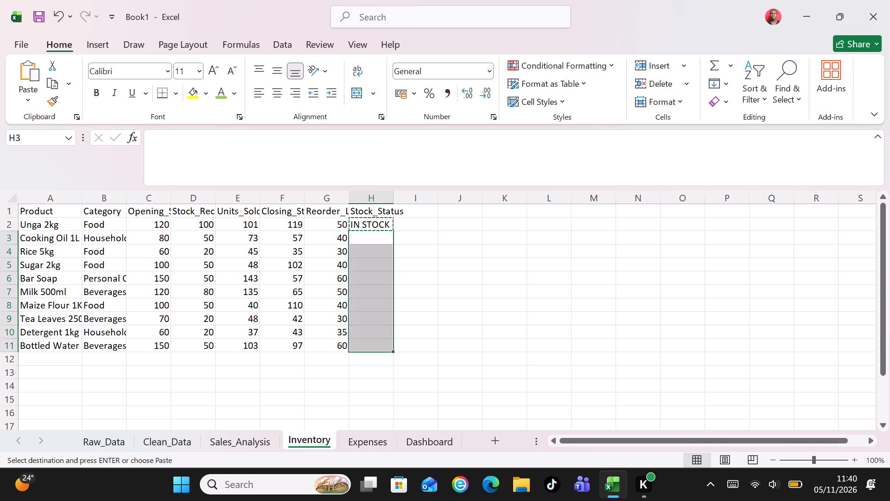
key(ctrl+v)
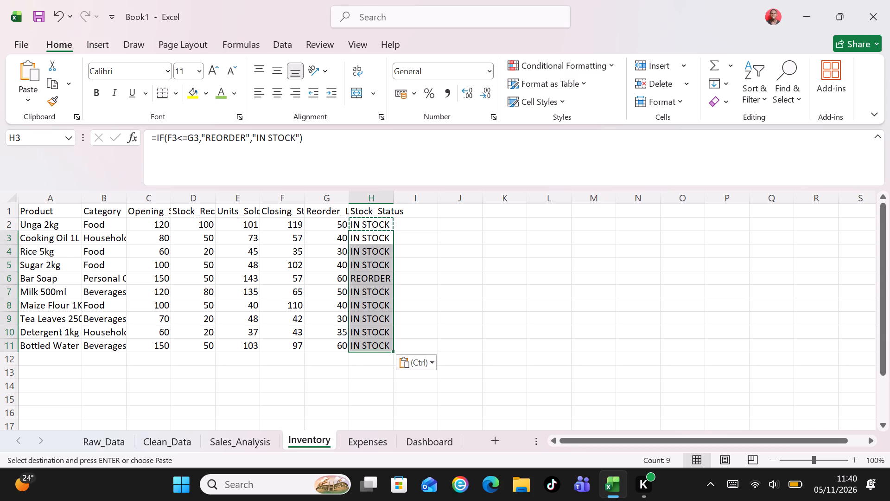
AutoFit the widths of columns B, C, E, F and G to their contents.
double_click(126, 199)
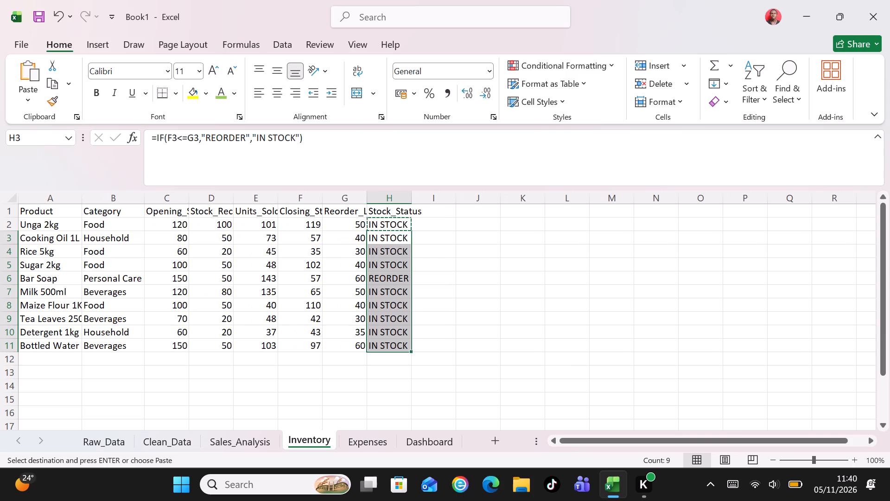
double_click(185, 199)
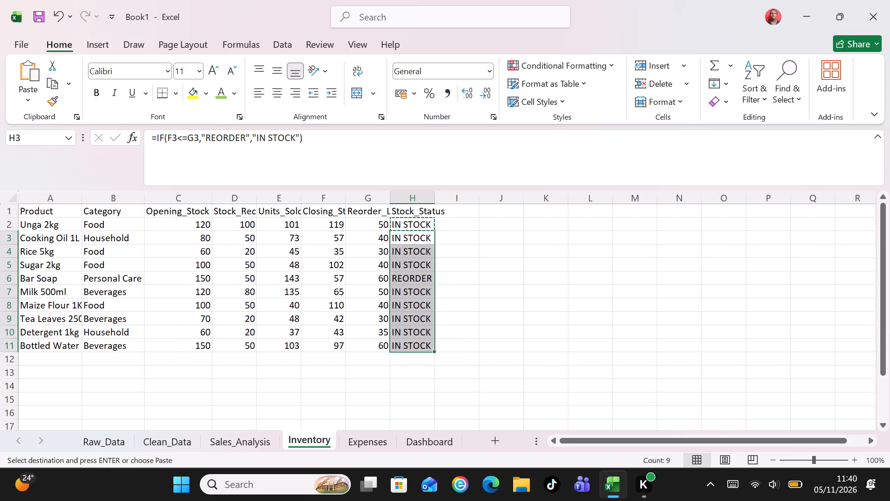
double_click(304, 200)
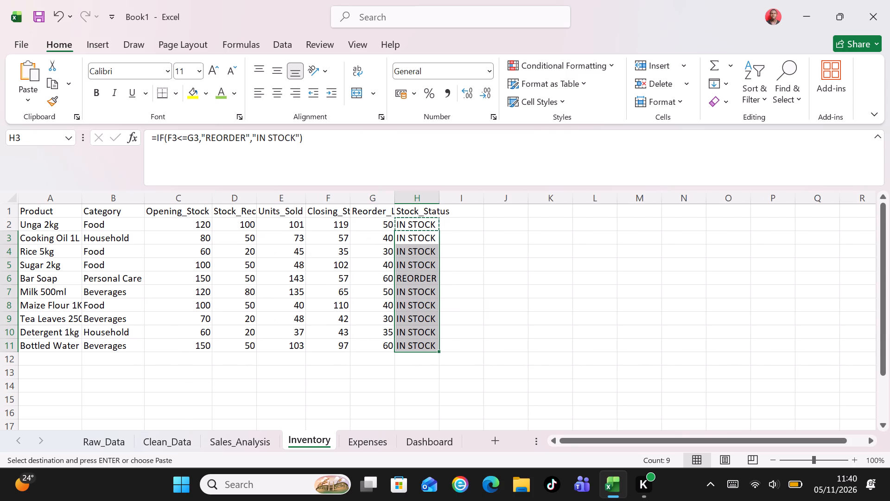
triple_click(350, 201)
click(394, 210)
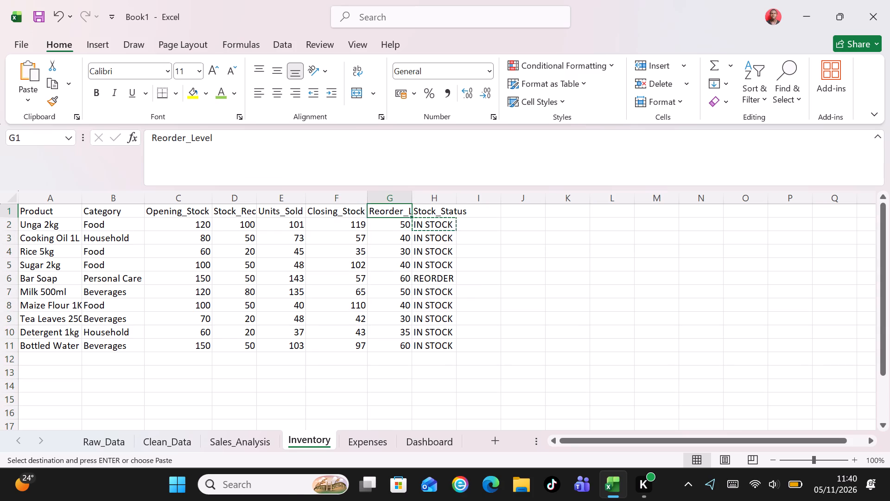
double_click(412, 199)
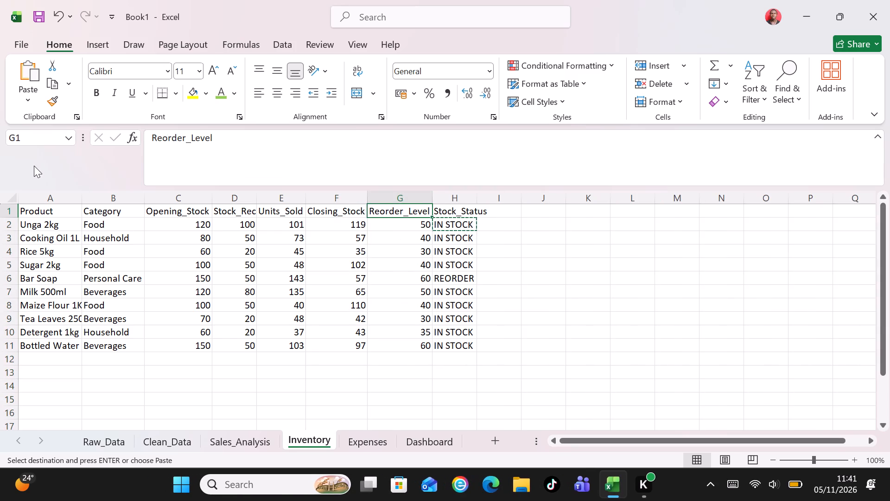
Format the header row A1:H1 in bold with the orange theme font colour.
click(34, 140)
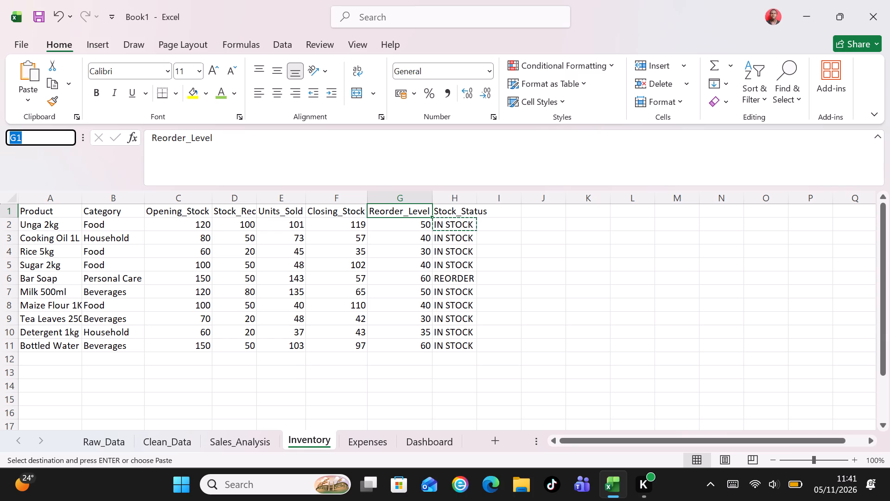
key(BackSpace)
text(A1)
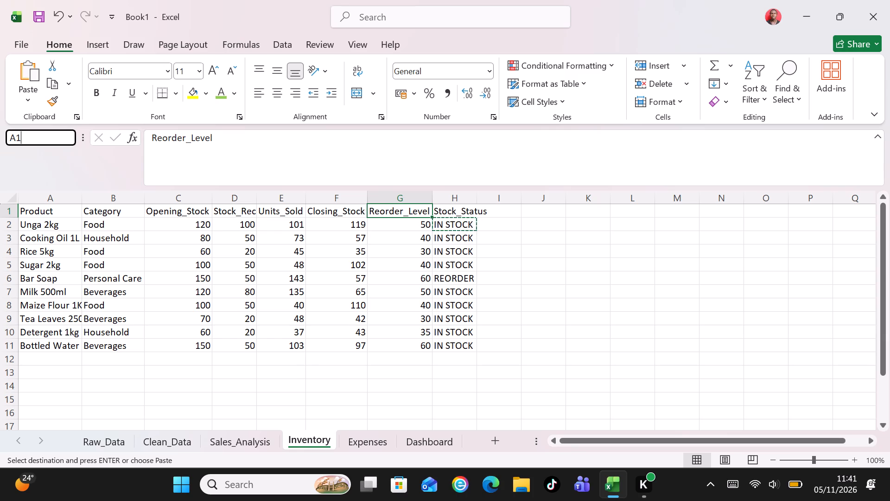
key(shift+colon)
text(H1)
key(Return)
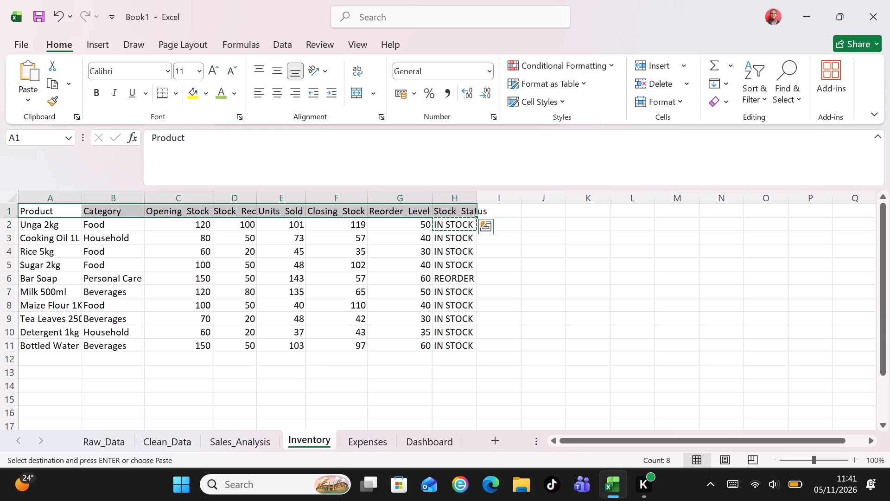
key(ctrl+b)
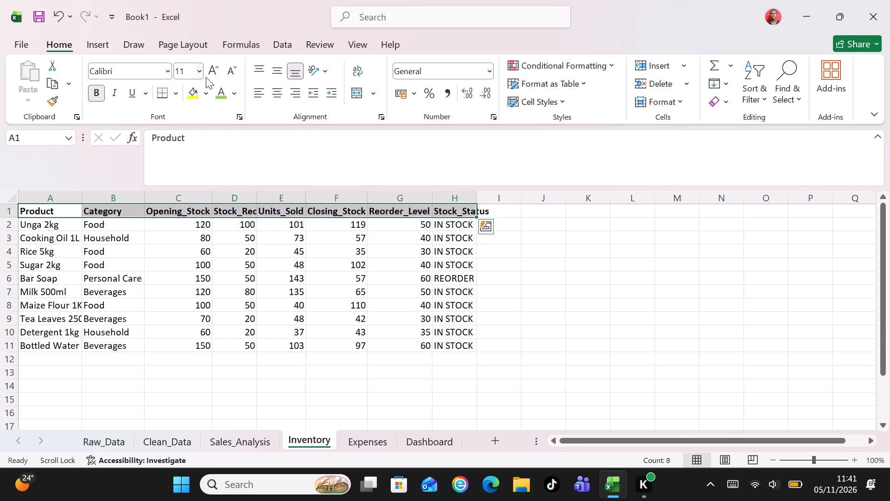
click(237, 91)
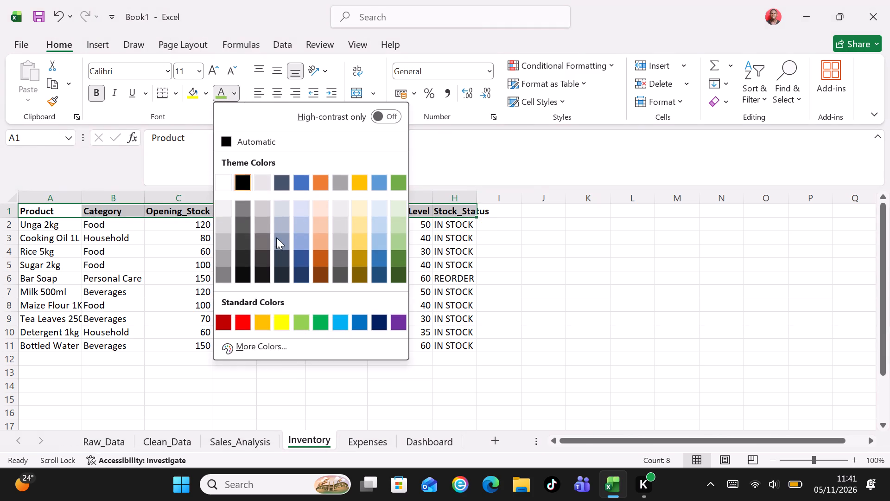
click(321, 186)
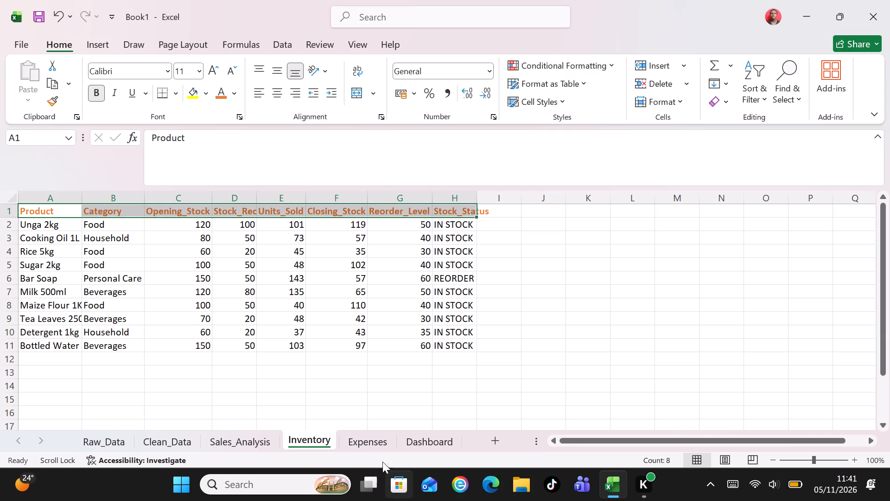
On the Expenses sheet, enter the headers Expense_ID in A1 and Expense_Date in B1.
click(375, 448)
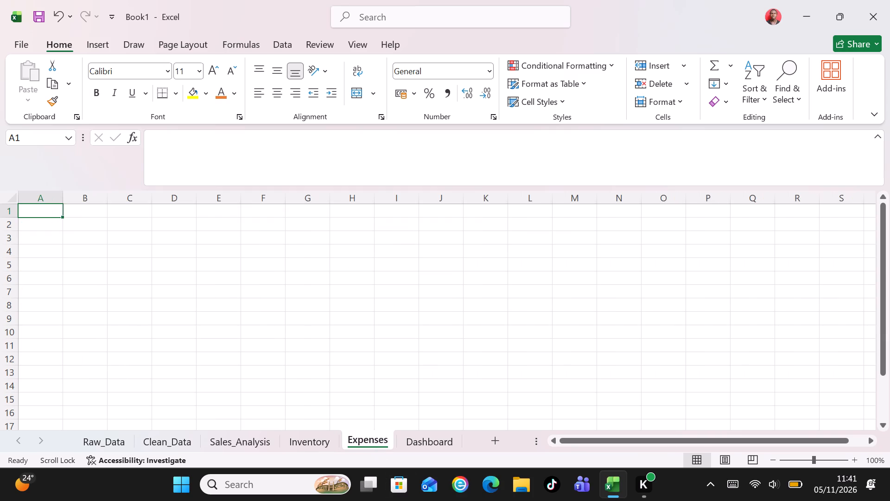
click(43, 217)
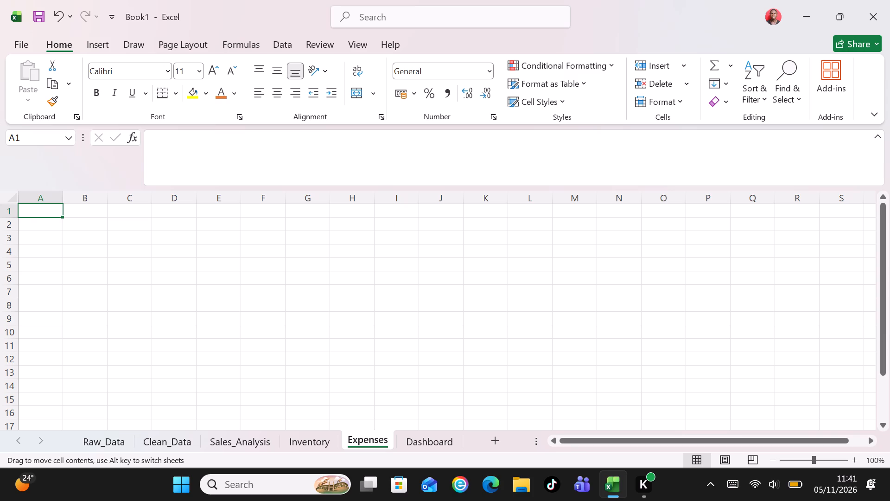
key(shift+e)
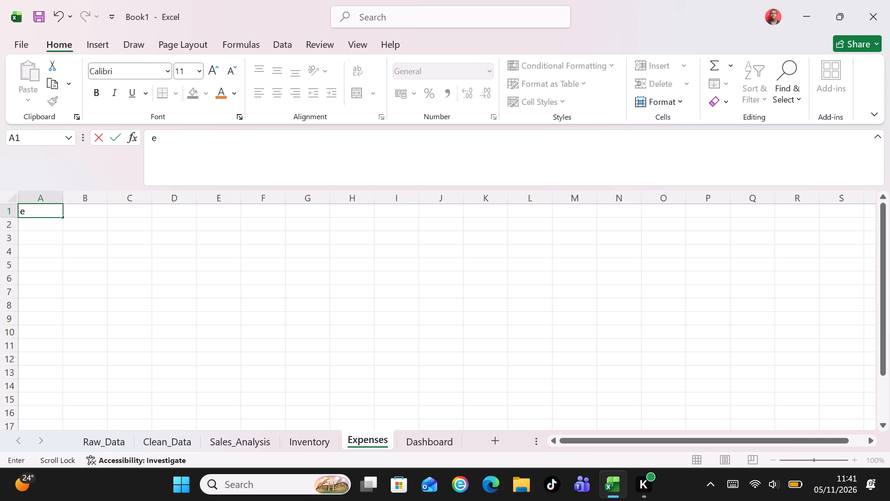
key(BackSpace)
key(e)
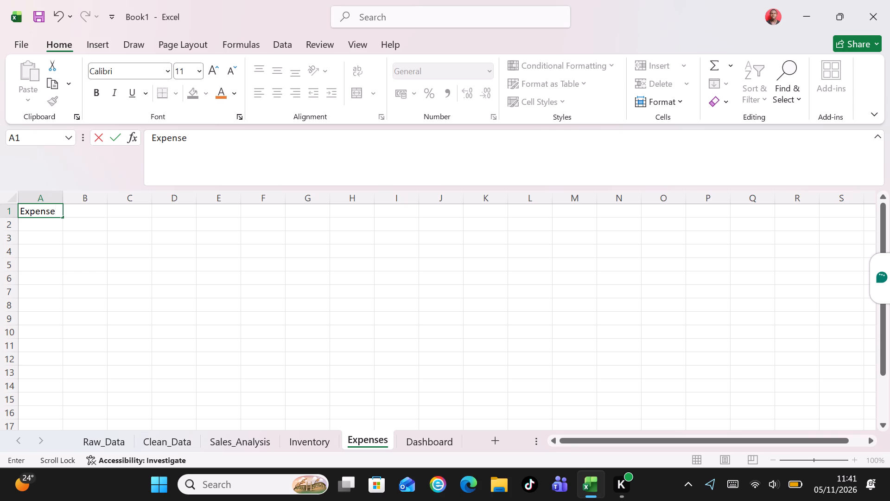
key(shift+underscore)
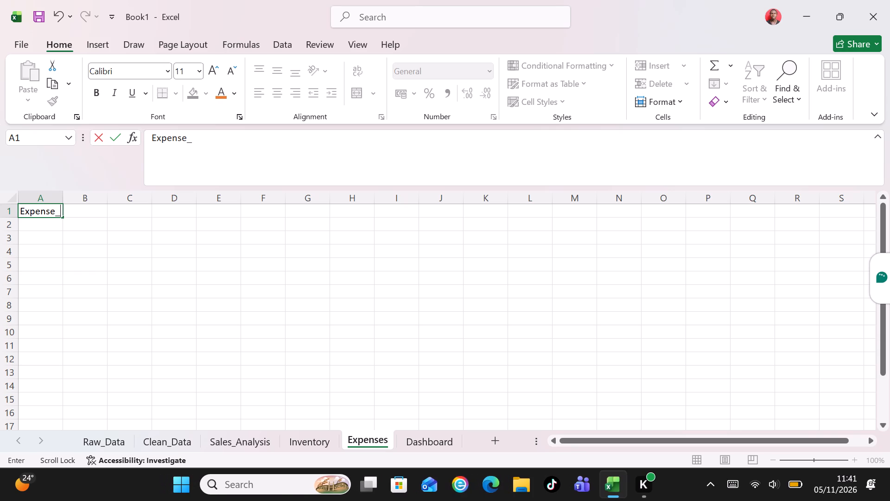
text(ID)
key(Tab)
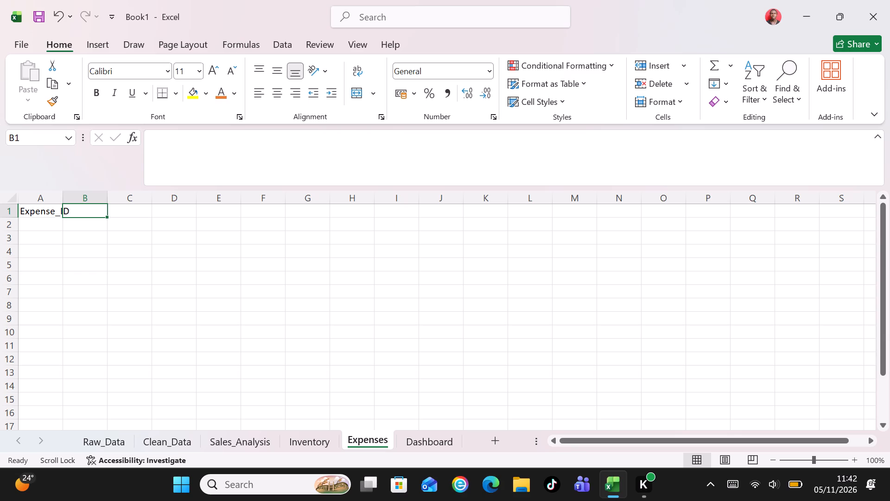
key(shift+e)
text(xpense)
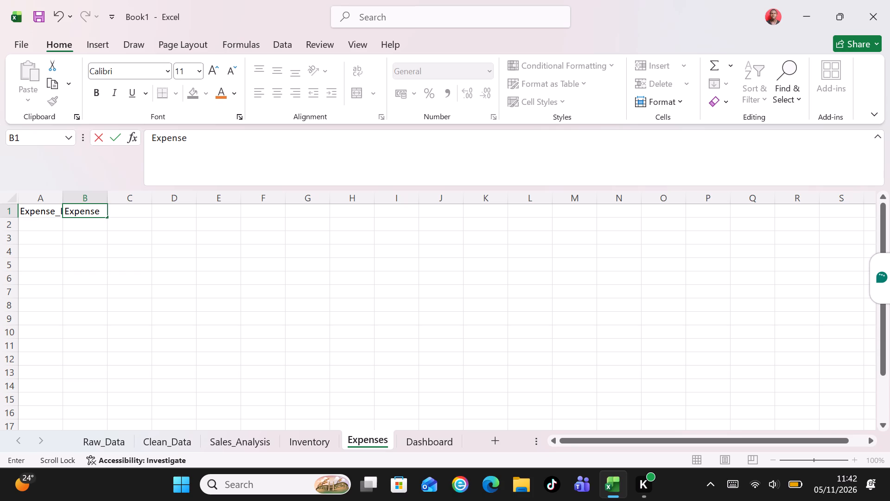
key(shift+underscore)
text(Date)
key(Tab)
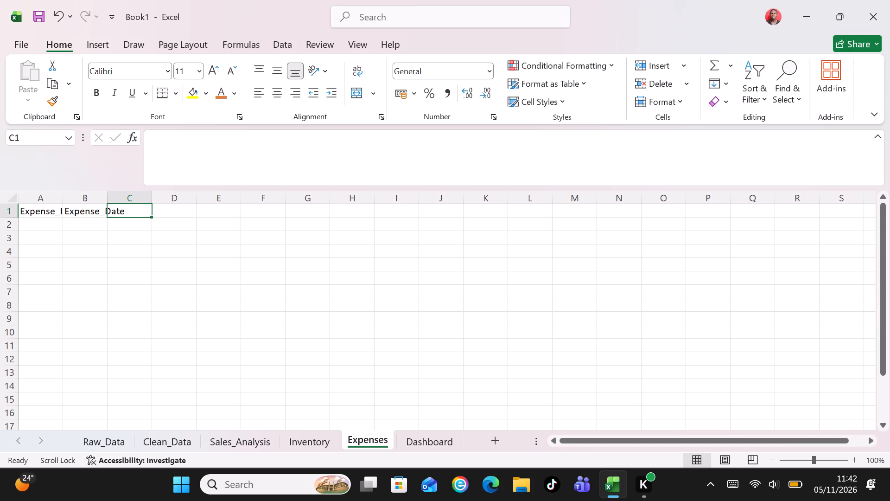
Enter the headers Expense_Category in C1 and Description in D1 of the Expenses sheet.
text(Expense)
key(shift+underscore)
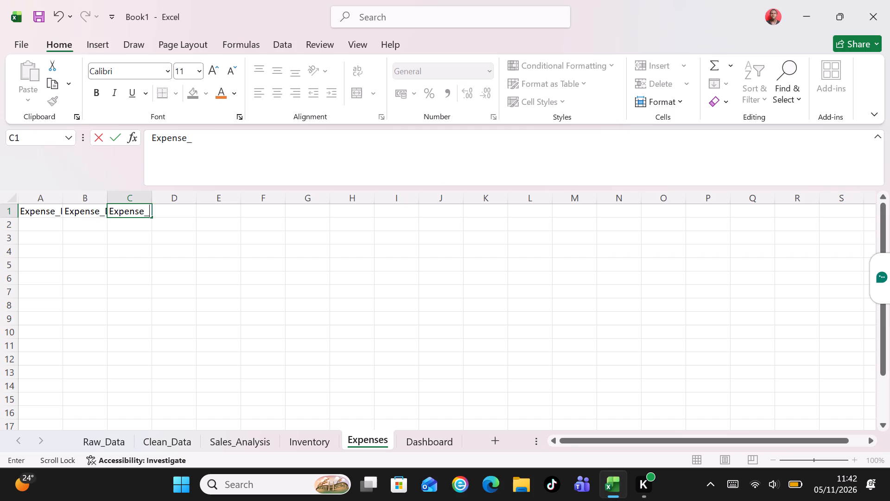
key(shift+c)
text(ateg)
text(ory)
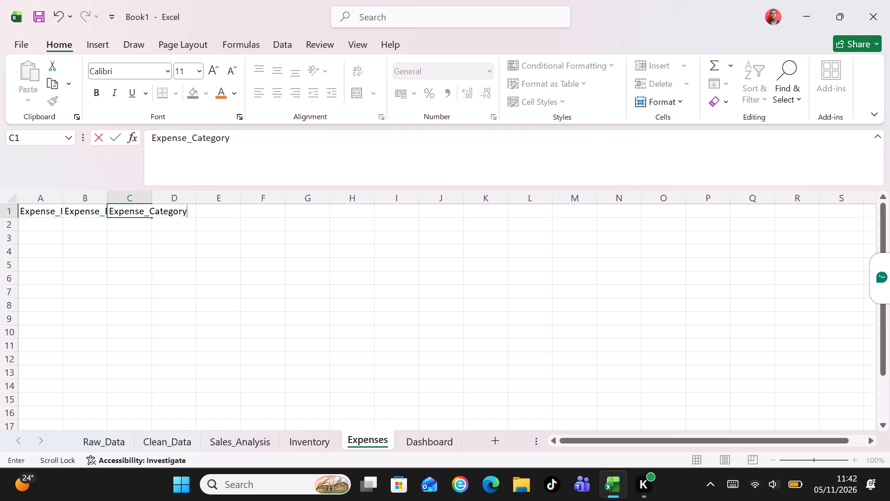
key(Tab)
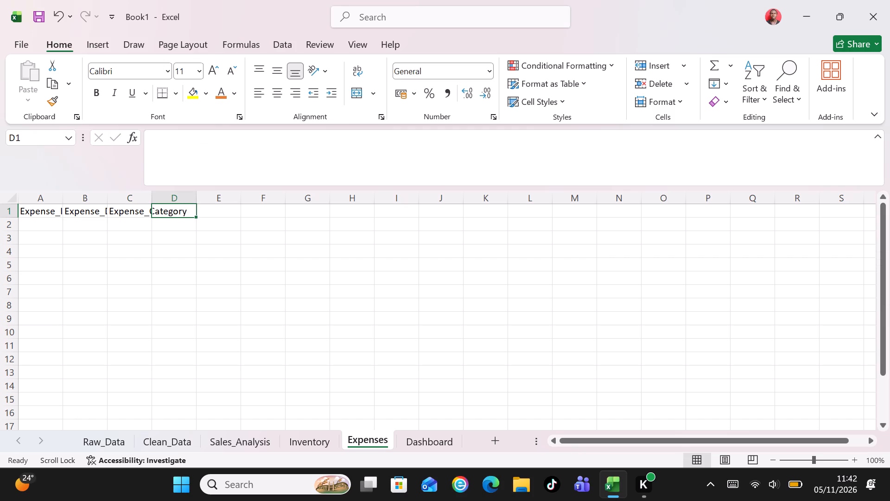
text(Des)
text(cription)
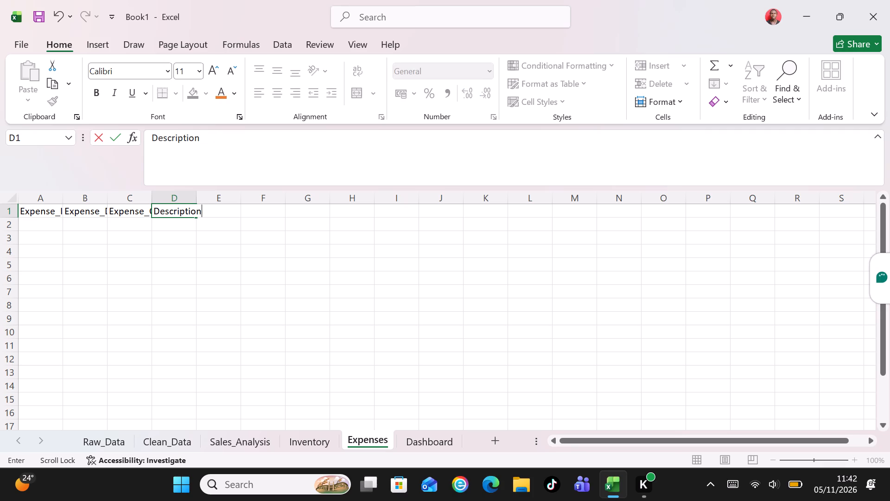
key(Tab)
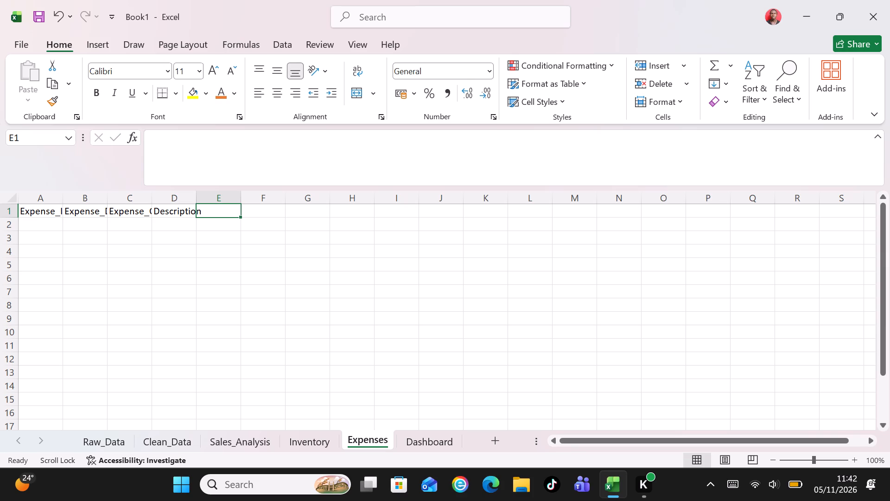
Enter the headers Branch in E1 and Amount_KES in F1 of the Expenses sheet.
key(shift+b)
text(ra)
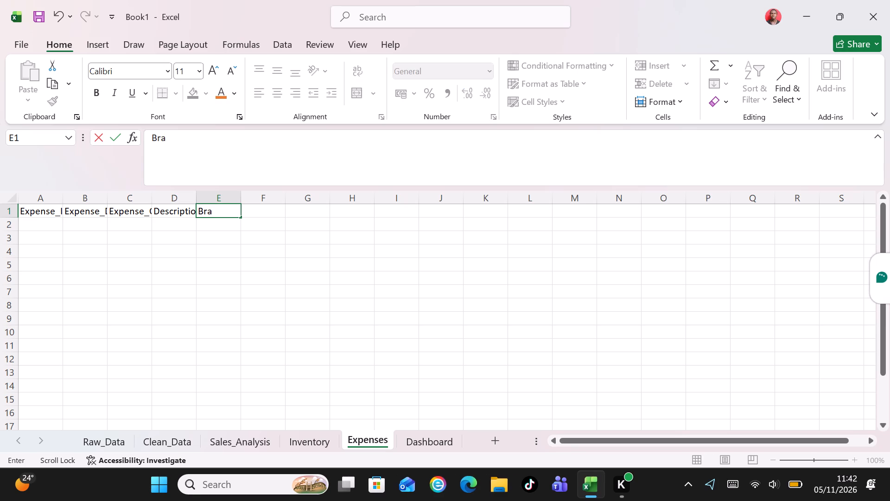
text(nch)
key(Tab)
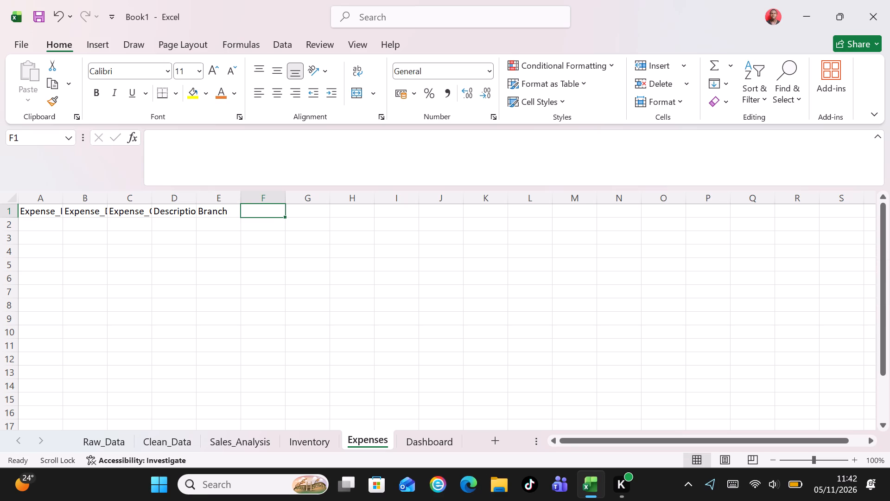
key(shift+a)
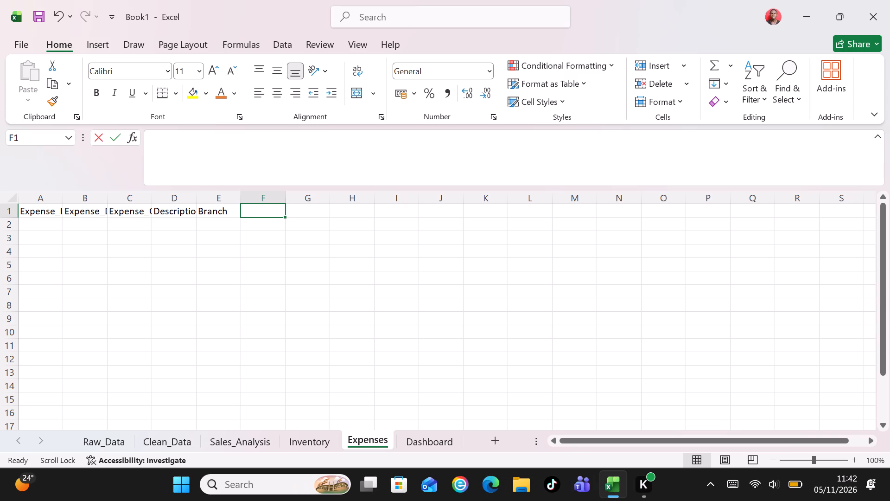
text(mount)
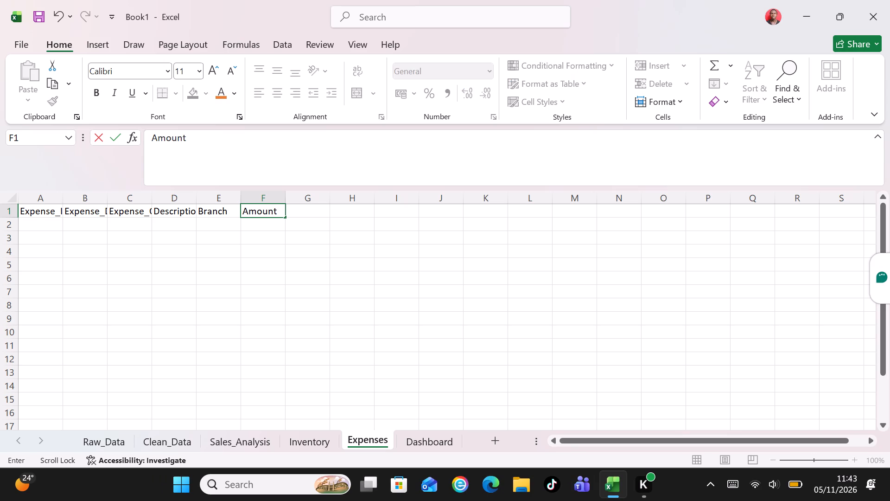
key(shift+underscore)
text(KES)
key(Tab)
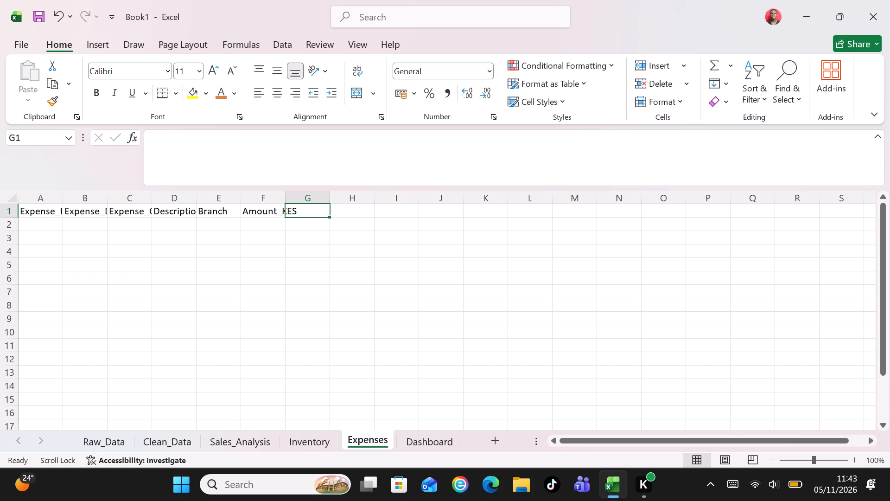
Enter the headers Payment_Method in G1 and Approval_Status in H1 of the Expenses sheet.
key(shift+p)
text(ay)
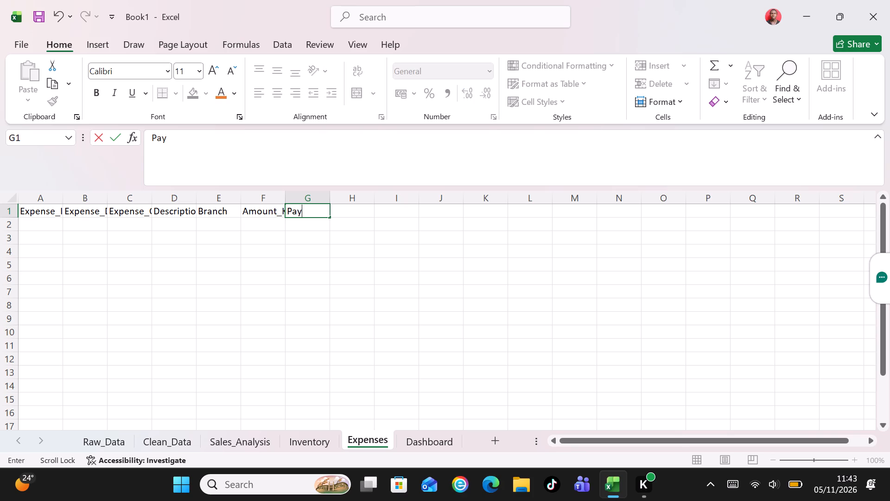
text(ment)
key(shift+underscore)
key(shift+m)
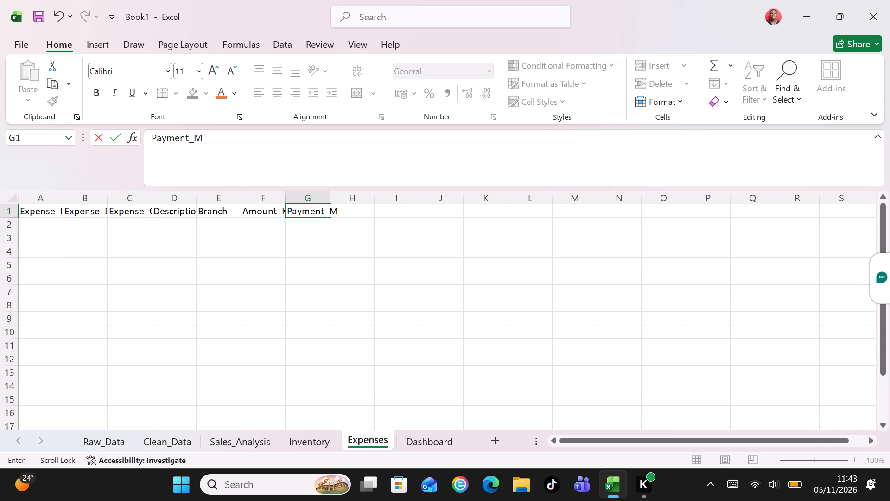
text(ethod)
key(Tab)
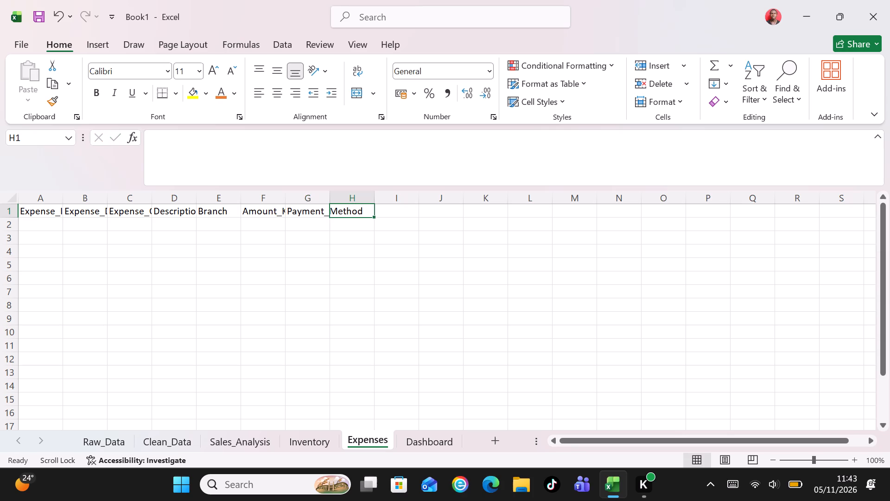
key(shift+a)
text(pproval)
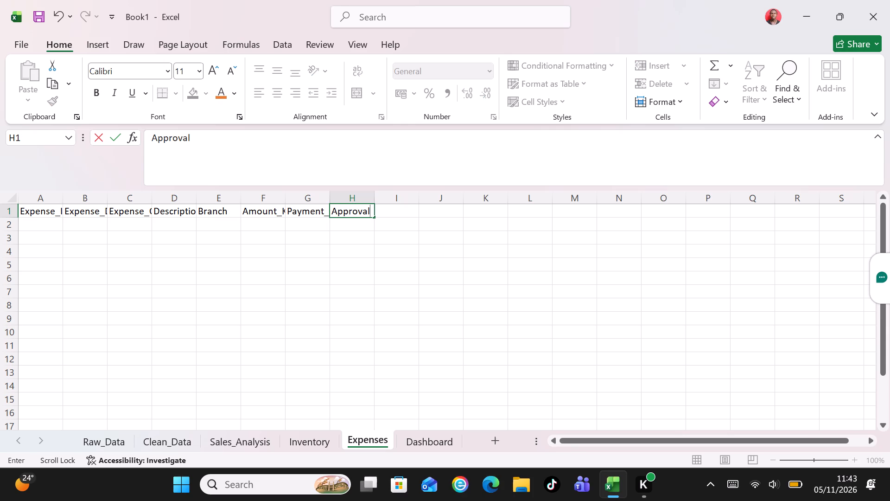
key(shift+underscore)
key(shift+s)
text(tatus)
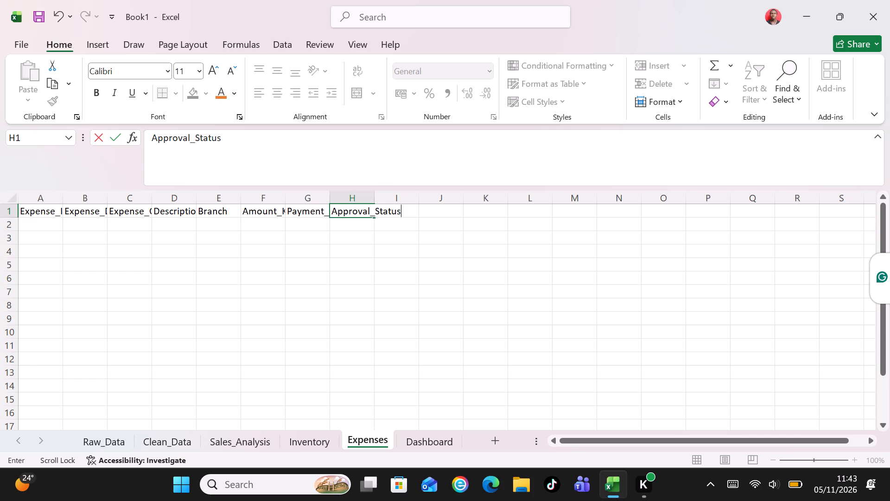
key(e)
key(BackSpace)
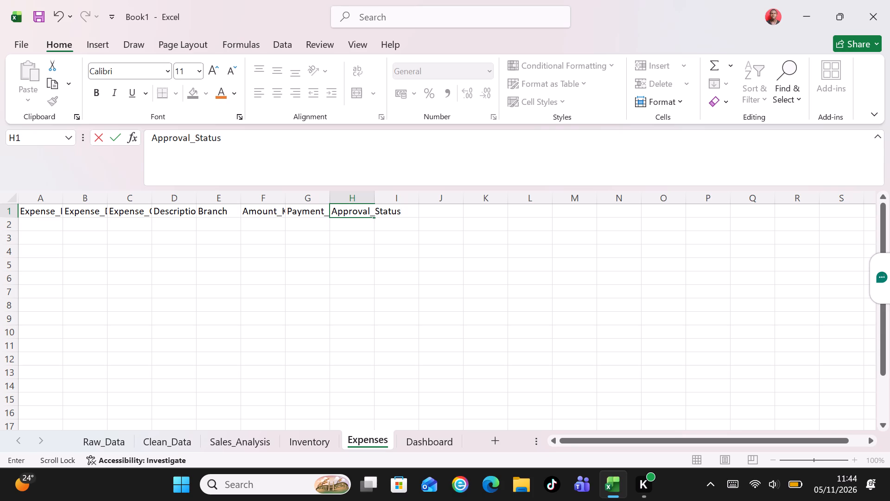
click(43, 221)
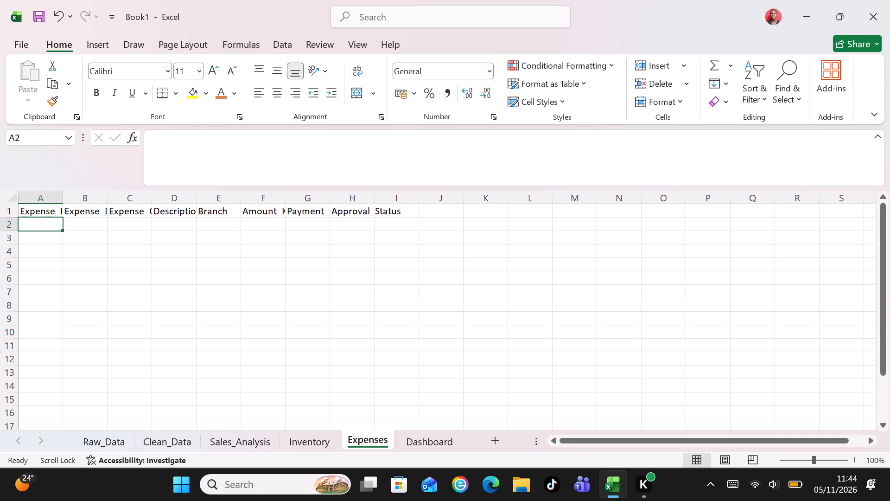
Enter the expense IDs EX001 through EX005 in cells A2 to A6 of the Expenses sheet.
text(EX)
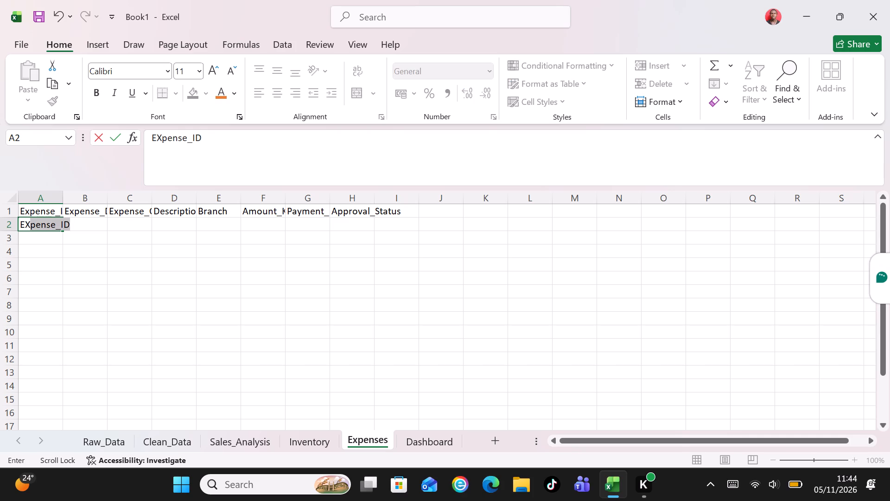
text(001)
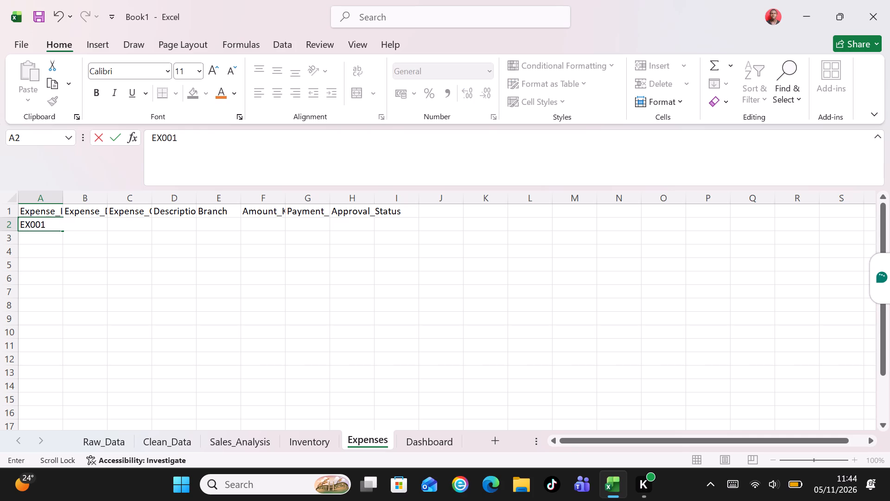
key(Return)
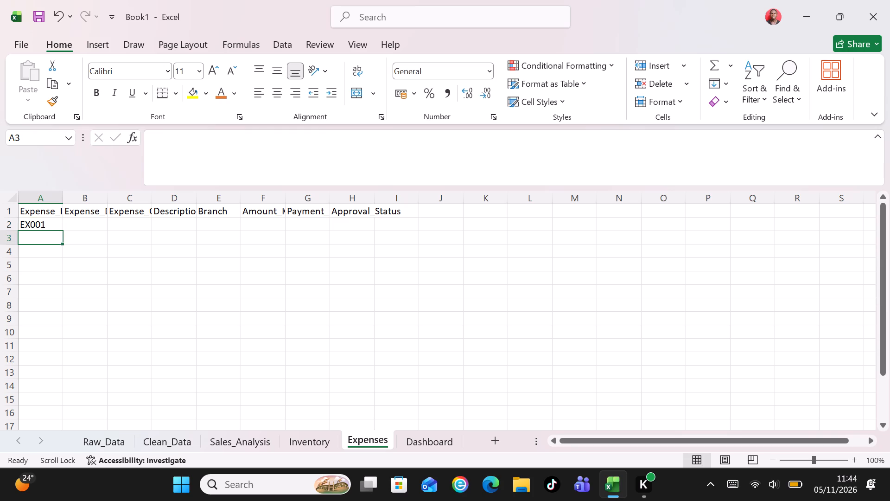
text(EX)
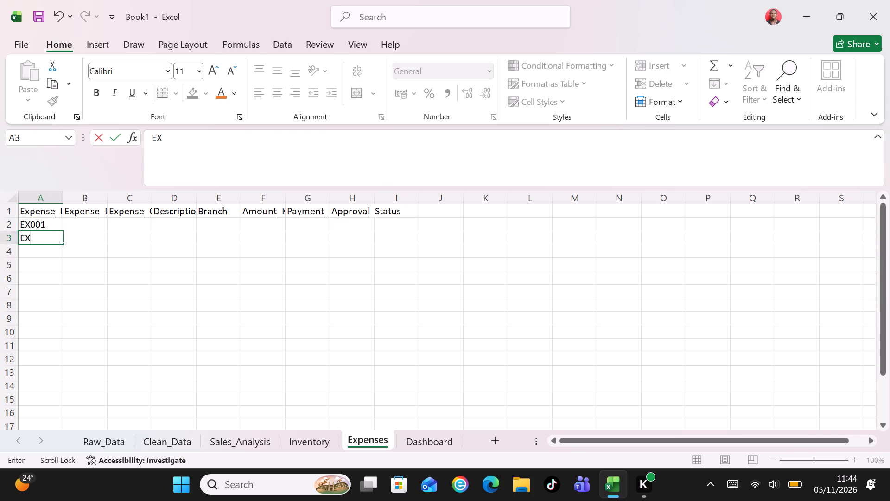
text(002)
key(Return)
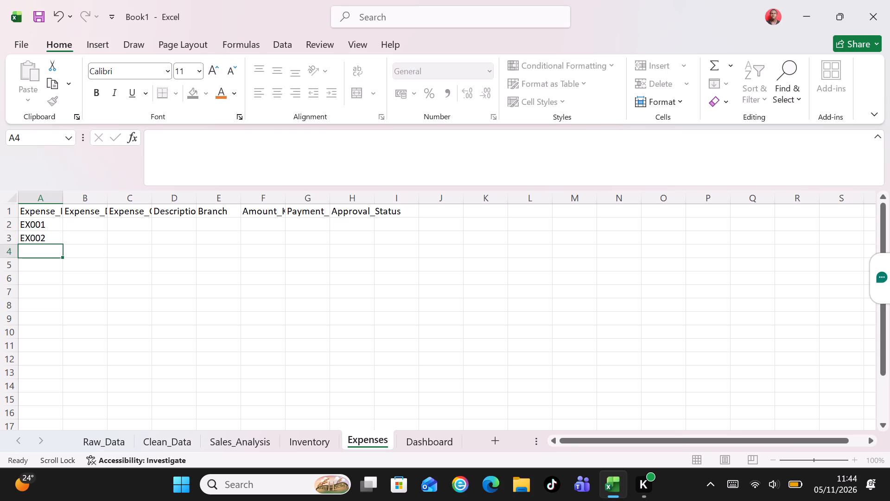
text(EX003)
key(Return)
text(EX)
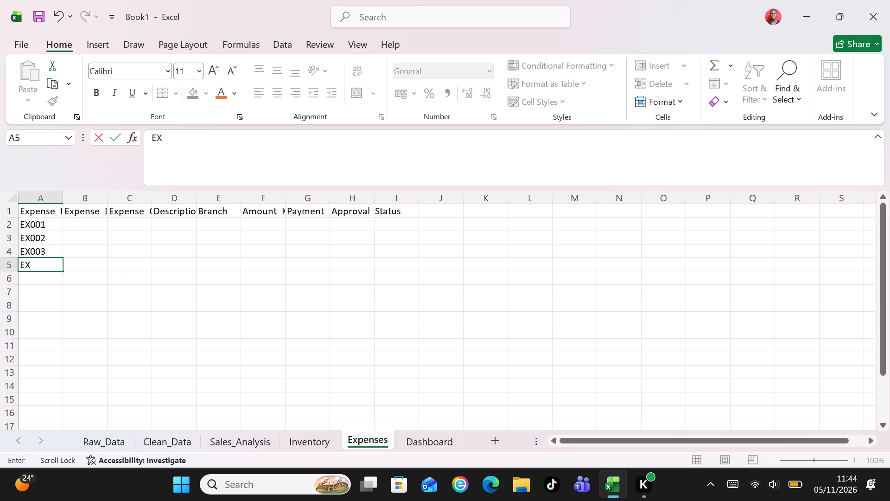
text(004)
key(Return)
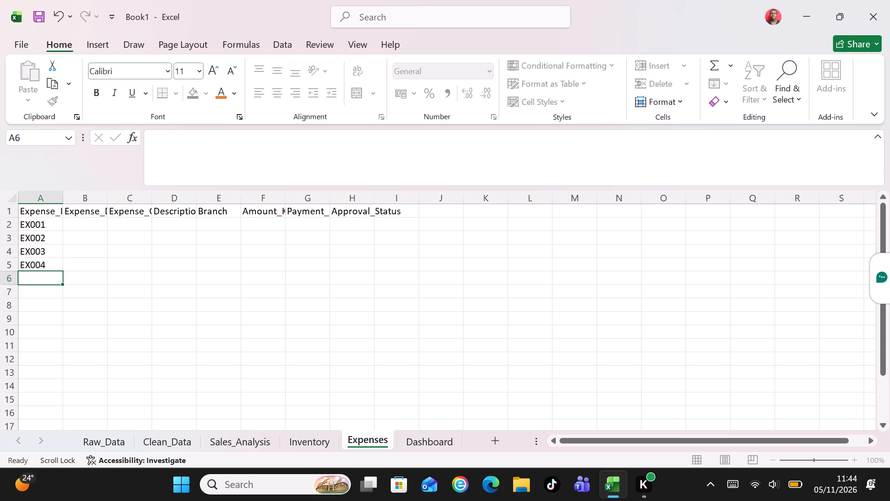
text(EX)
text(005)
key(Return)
Continue the Expense_ID column with EX006 through EX010 in cells A7 to A11.
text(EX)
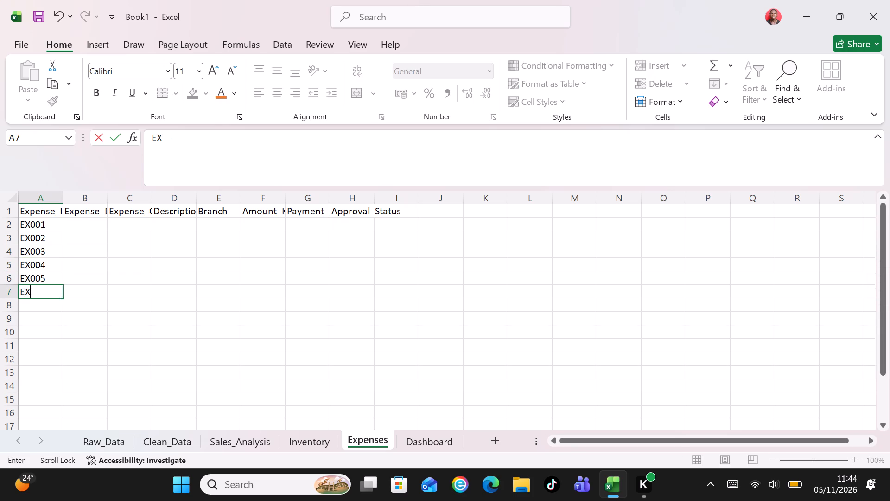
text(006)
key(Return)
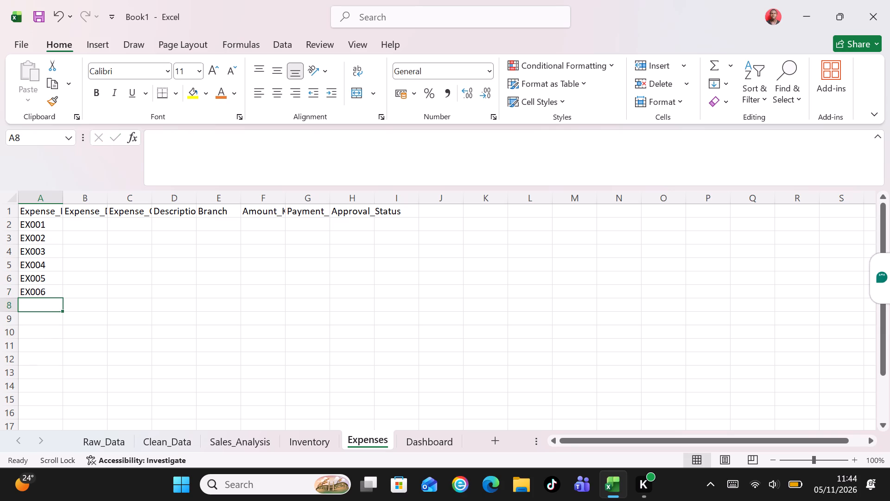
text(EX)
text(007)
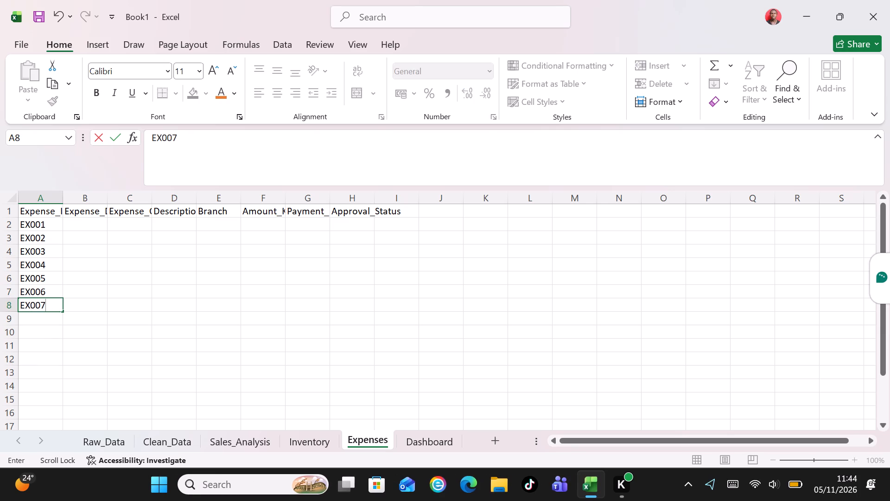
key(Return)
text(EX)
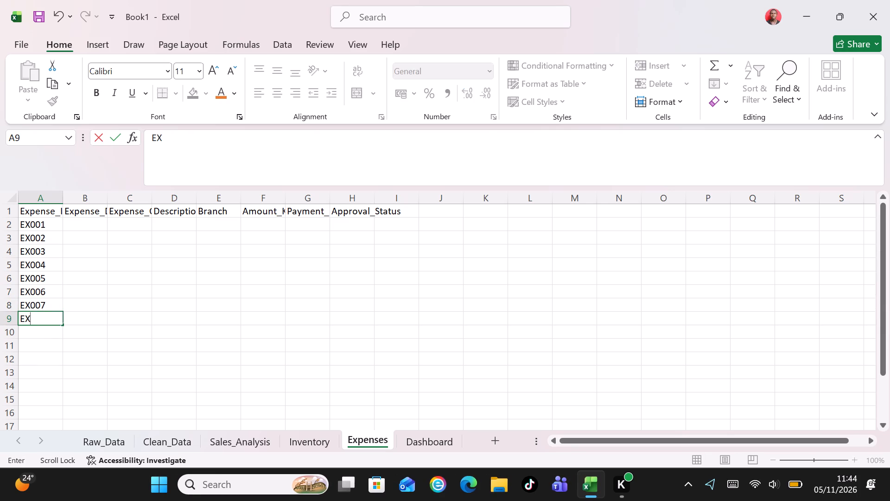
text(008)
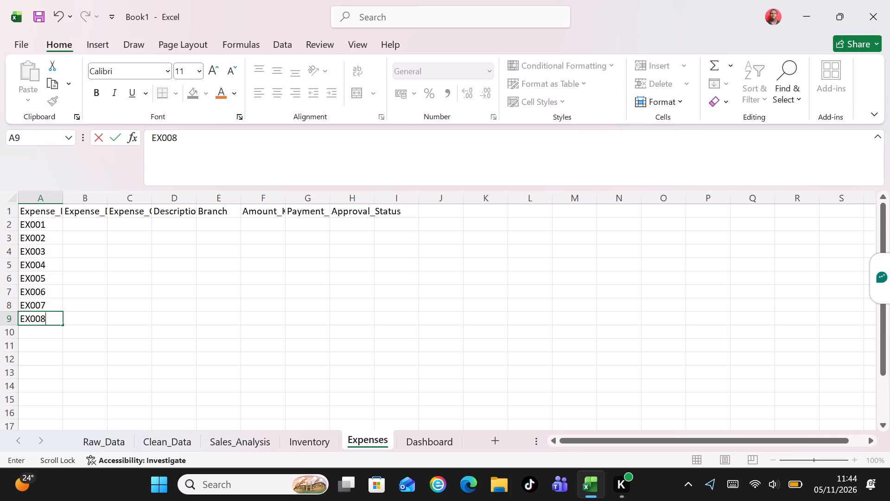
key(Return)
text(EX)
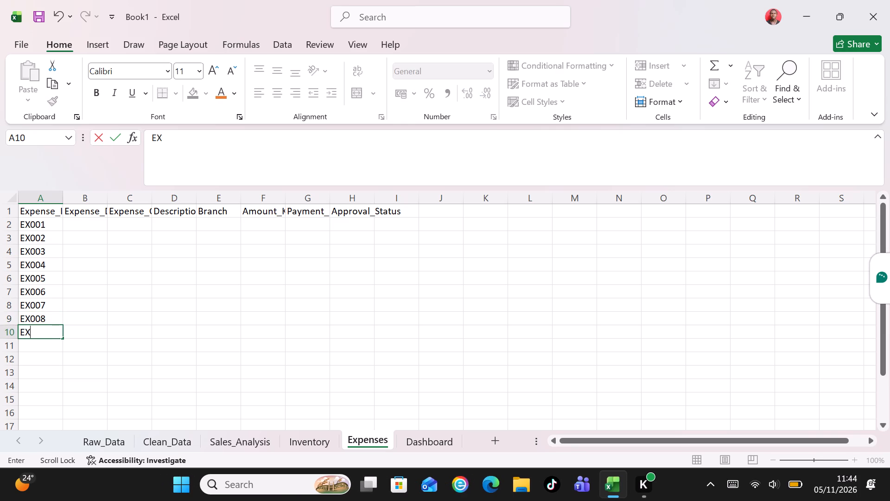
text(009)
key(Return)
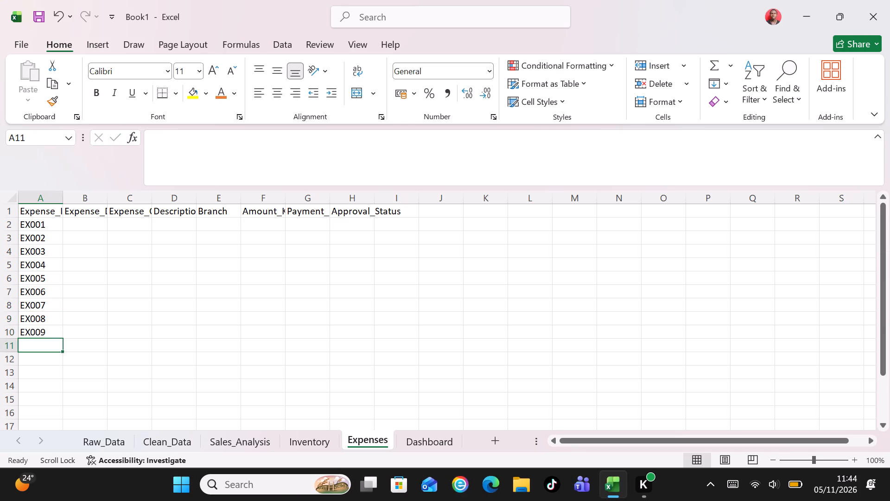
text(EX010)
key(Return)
Enter the expense IDs EX011 through EX016 in cells A12 to A17.
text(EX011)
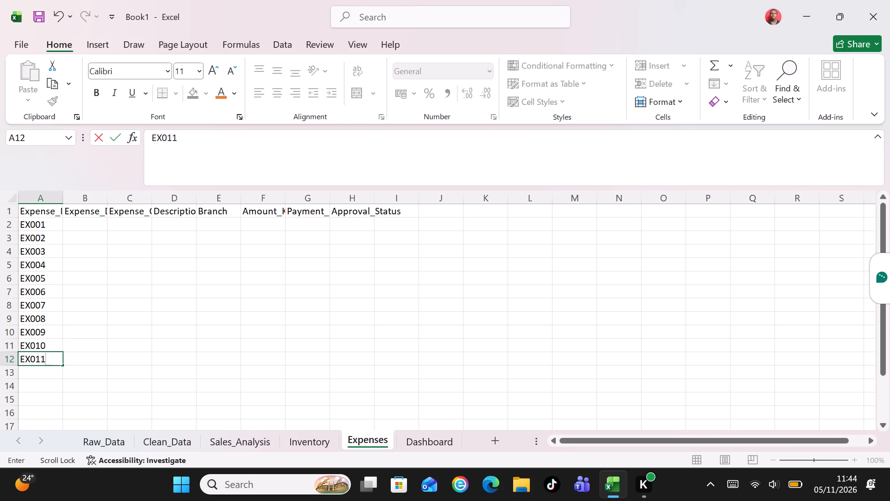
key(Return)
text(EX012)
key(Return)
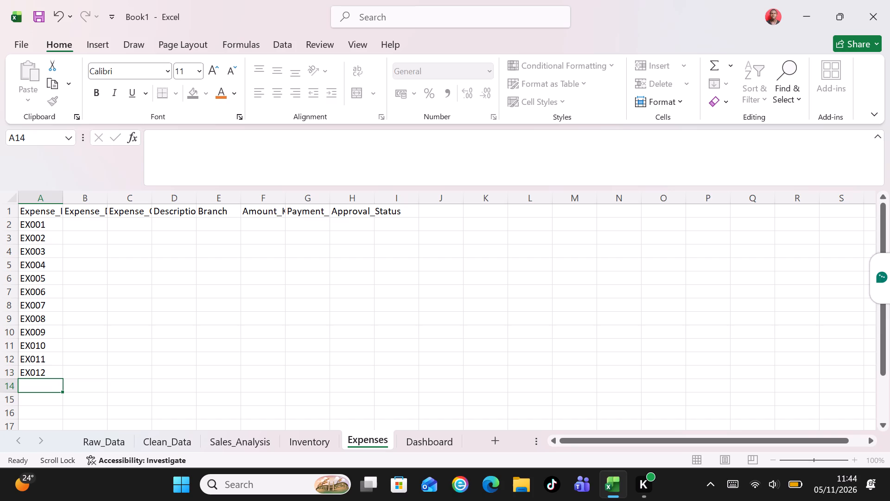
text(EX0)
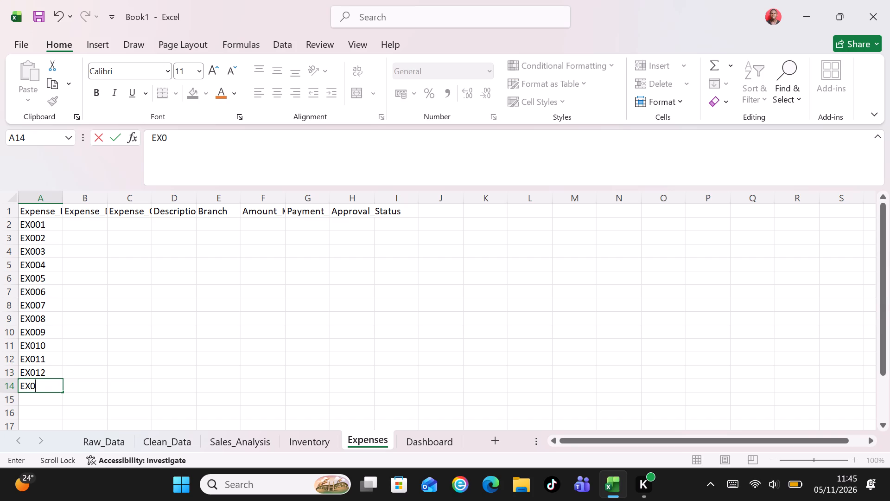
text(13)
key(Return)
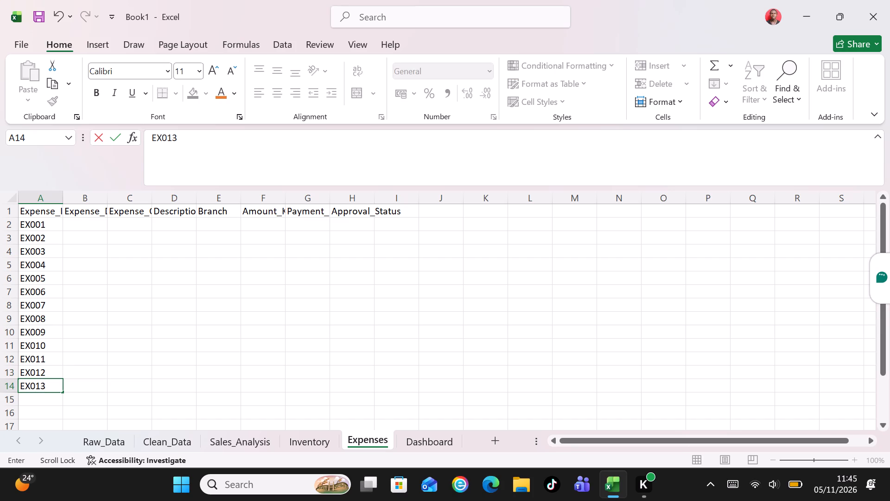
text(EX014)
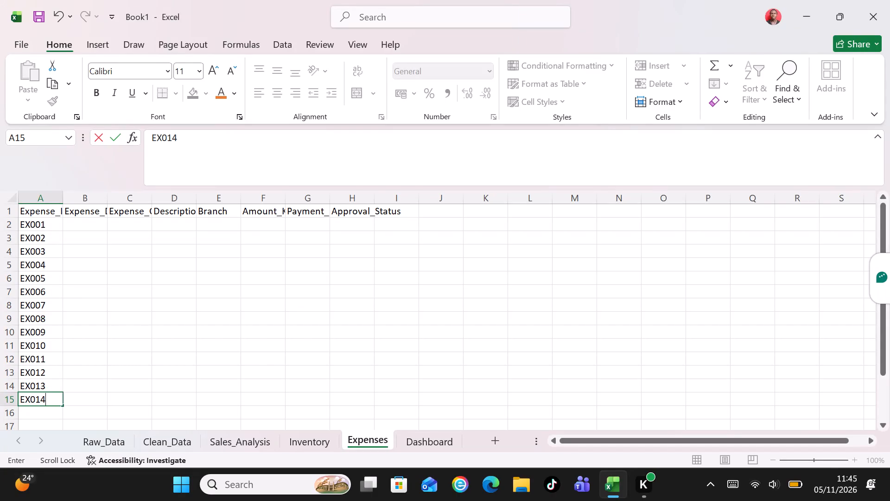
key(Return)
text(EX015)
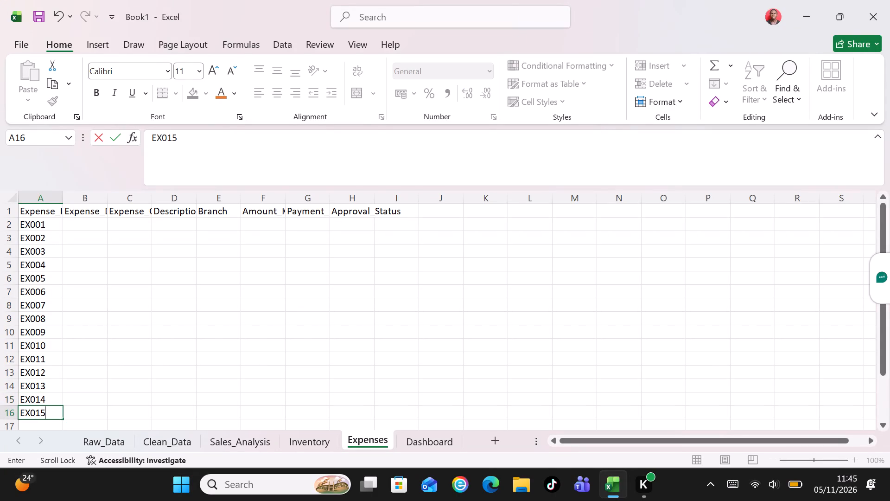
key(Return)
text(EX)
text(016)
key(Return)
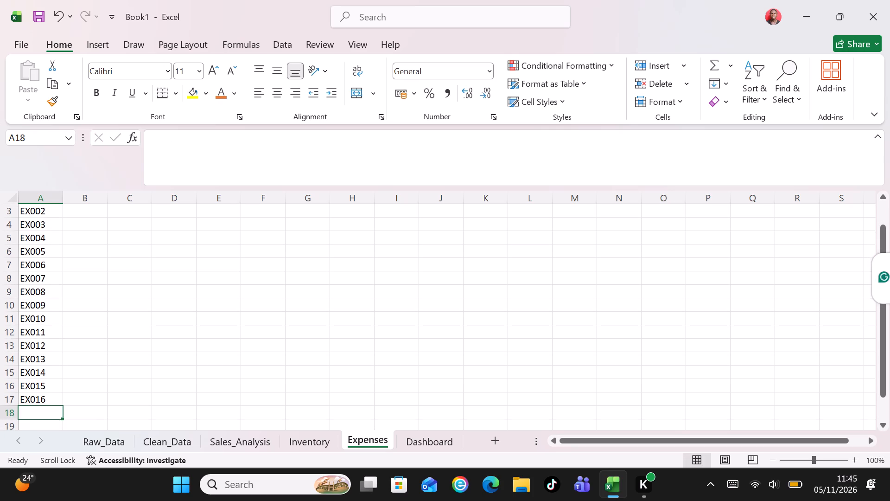
Enter the expense IDs EX017 through EX020 in cells A18 to A21 of the Expense_ID column.
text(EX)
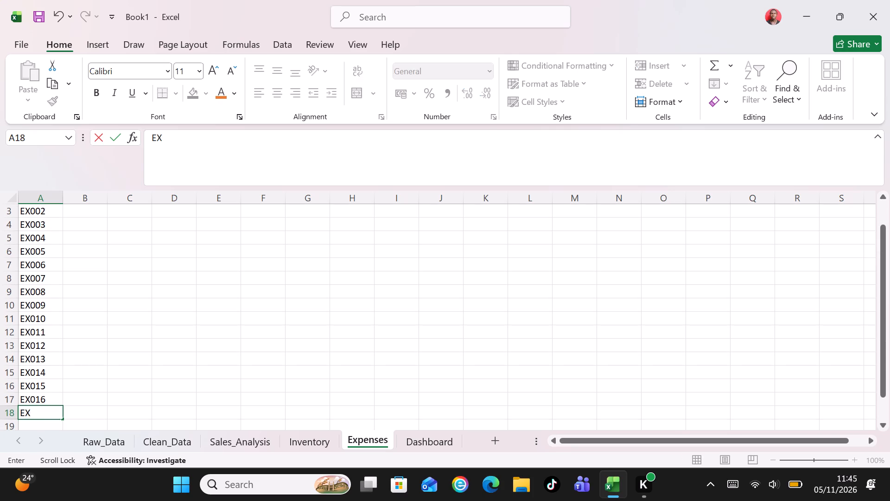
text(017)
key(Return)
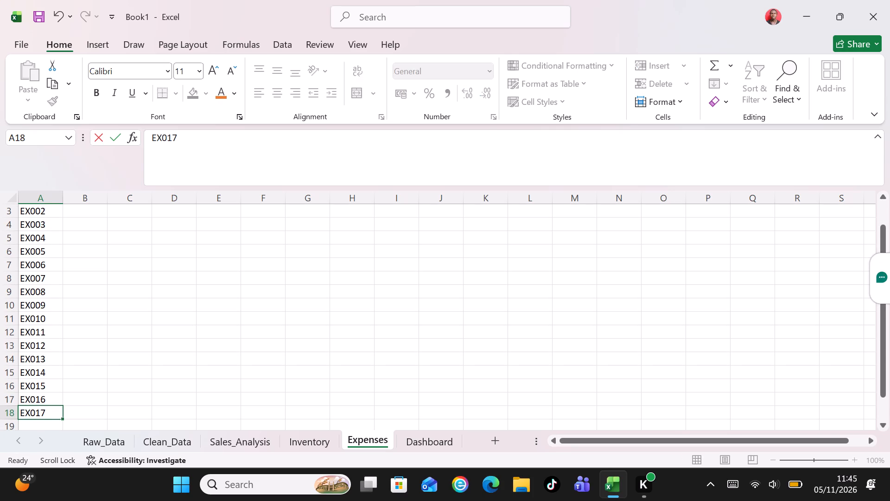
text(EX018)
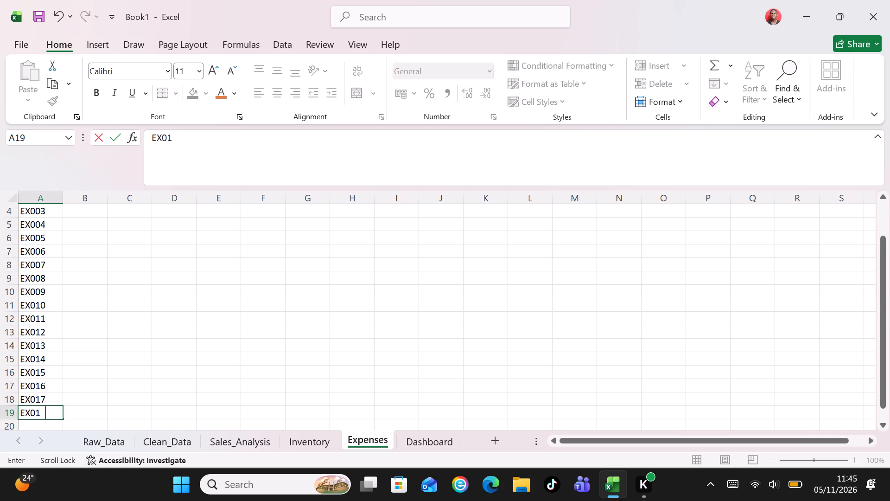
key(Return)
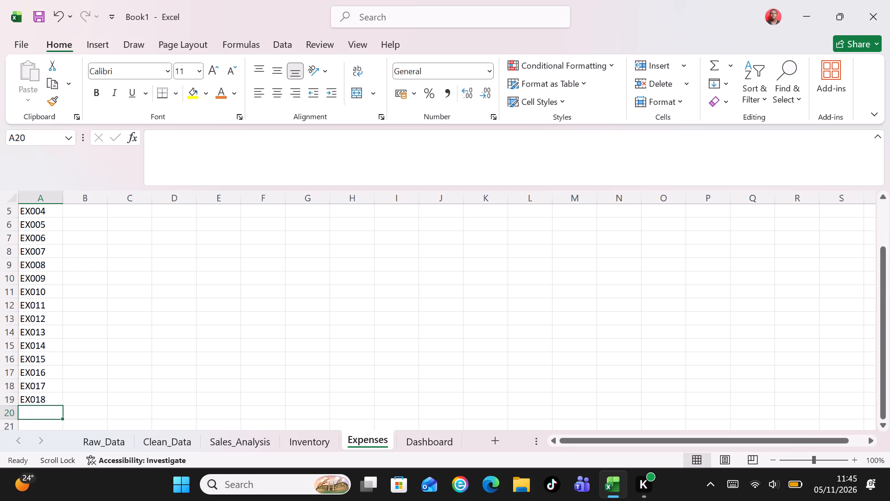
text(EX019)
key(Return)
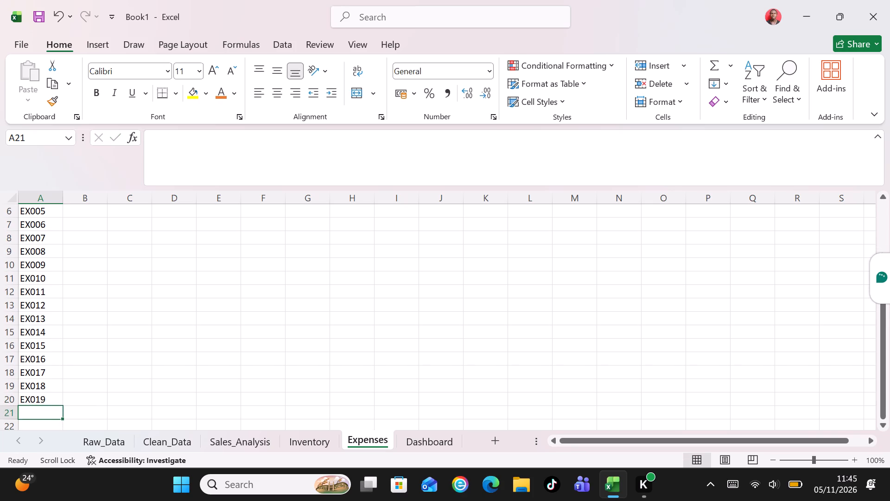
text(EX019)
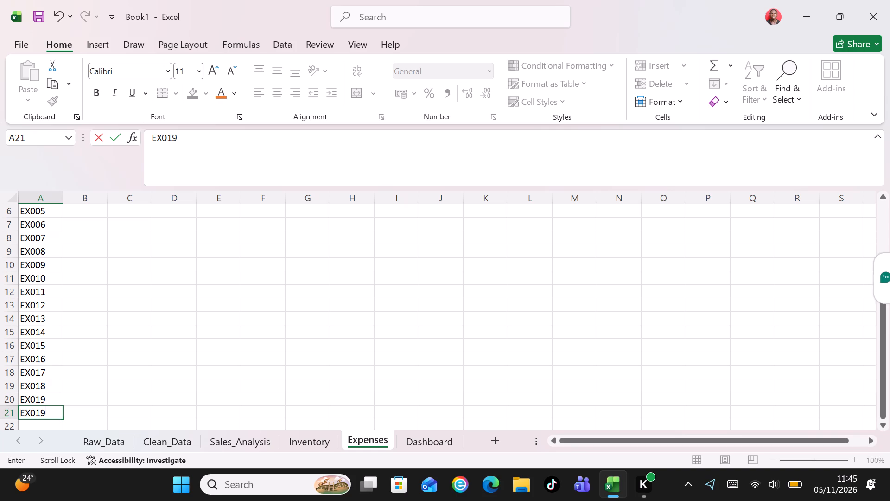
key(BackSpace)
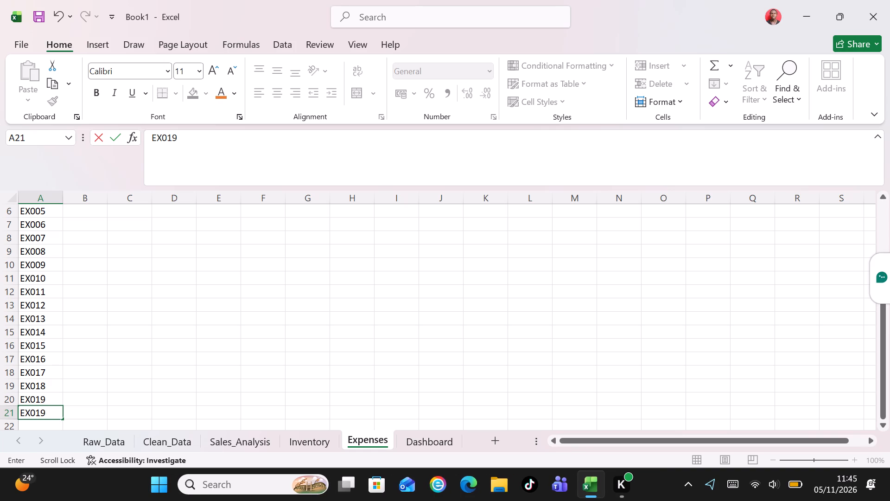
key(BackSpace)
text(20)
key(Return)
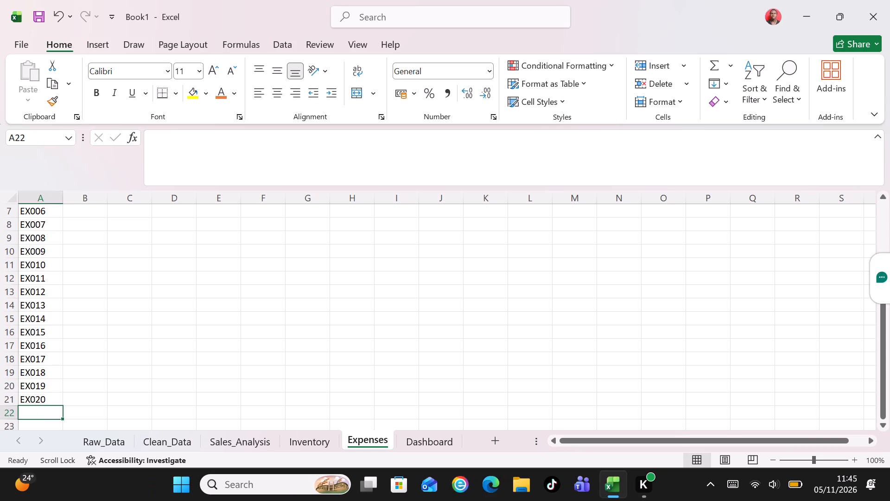
Enter the expense IDs EX021 through EX025 in cells A22 to A26 of the Expense_ID column.
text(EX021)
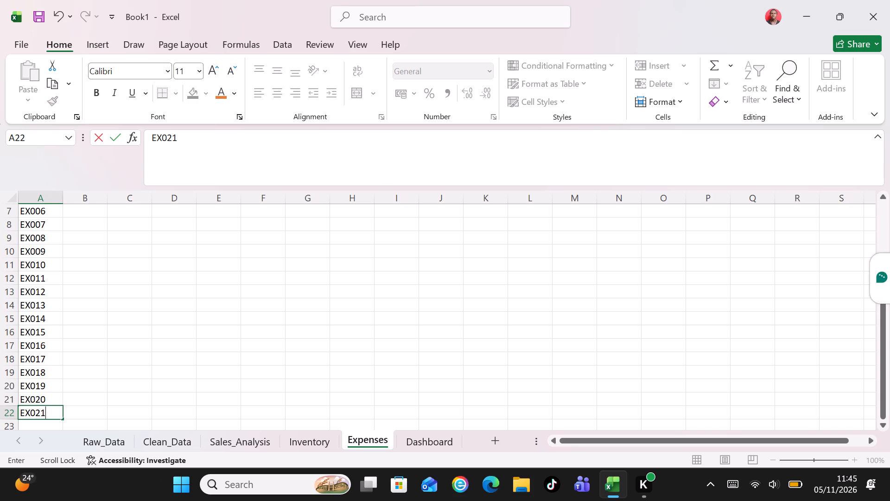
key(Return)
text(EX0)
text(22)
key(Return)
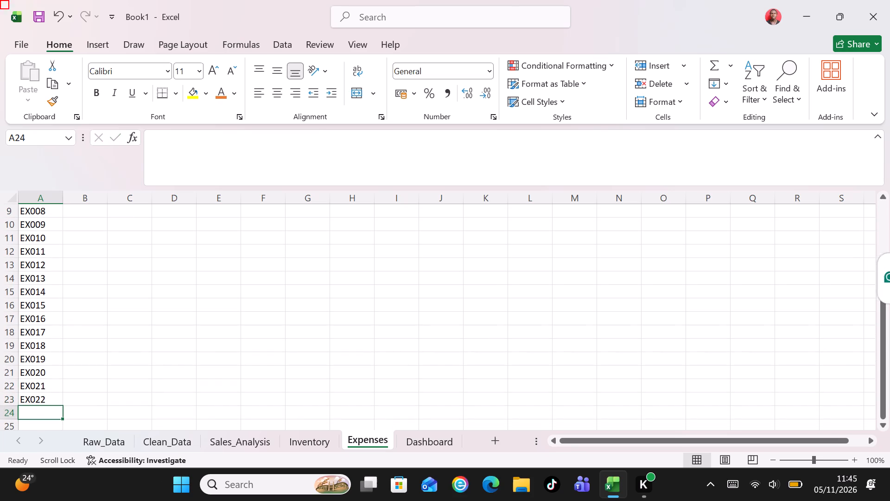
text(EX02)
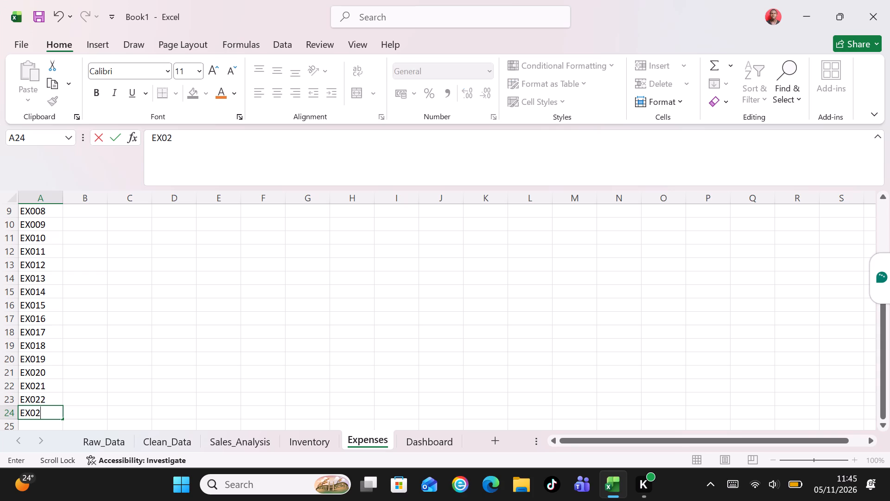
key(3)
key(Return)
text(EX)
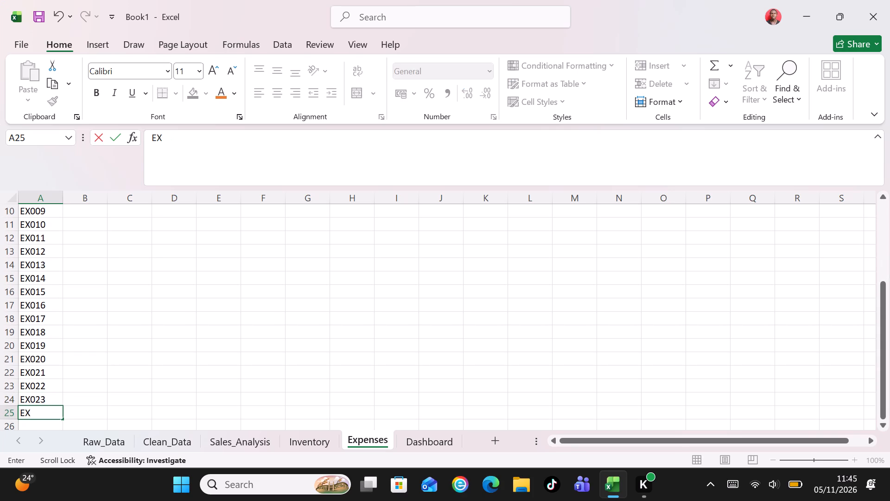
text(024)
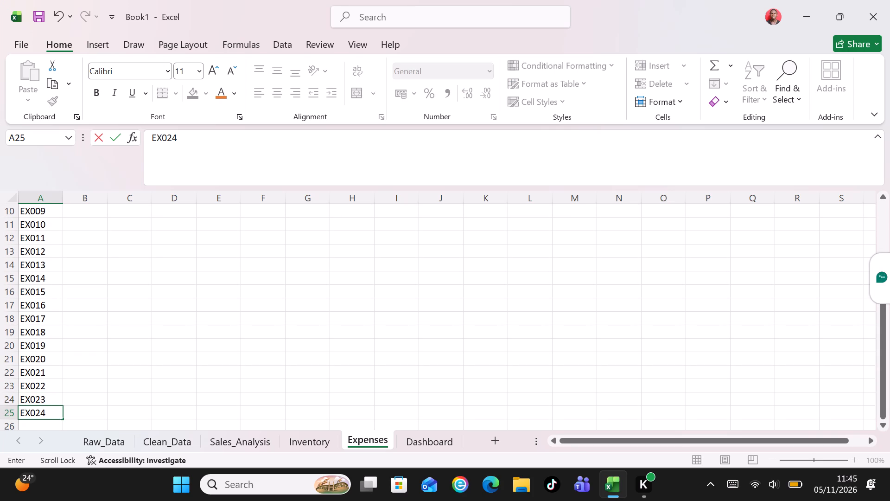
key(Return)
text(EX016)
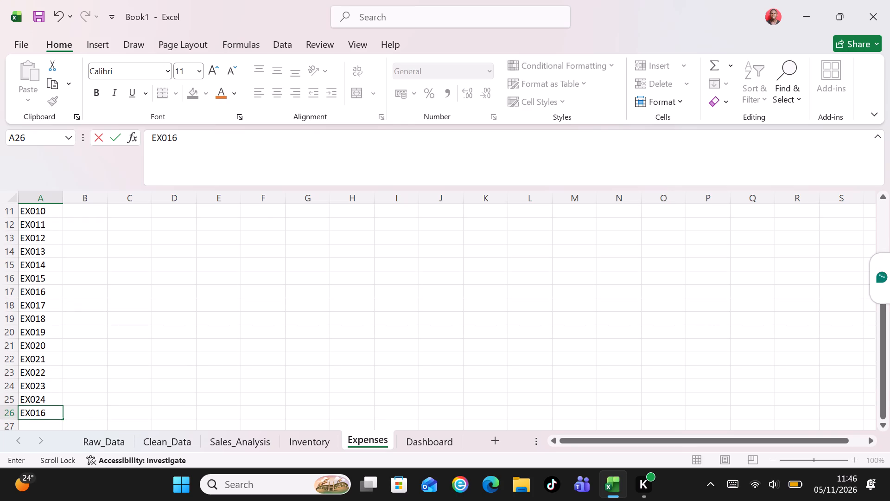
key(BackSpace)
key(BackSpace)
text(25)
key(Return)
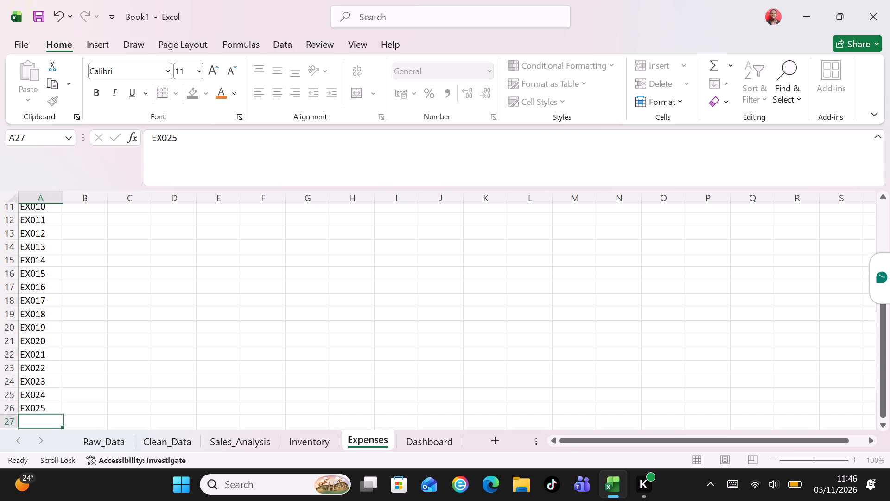
Auto-fit the widths of columns A and B to their Expense_ID and Expense_Date headers.
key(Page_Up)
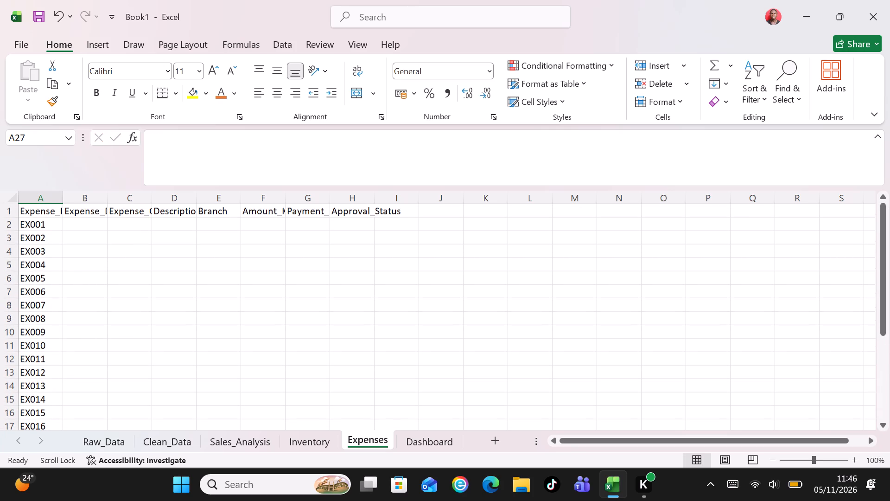
double_click(65, 201)
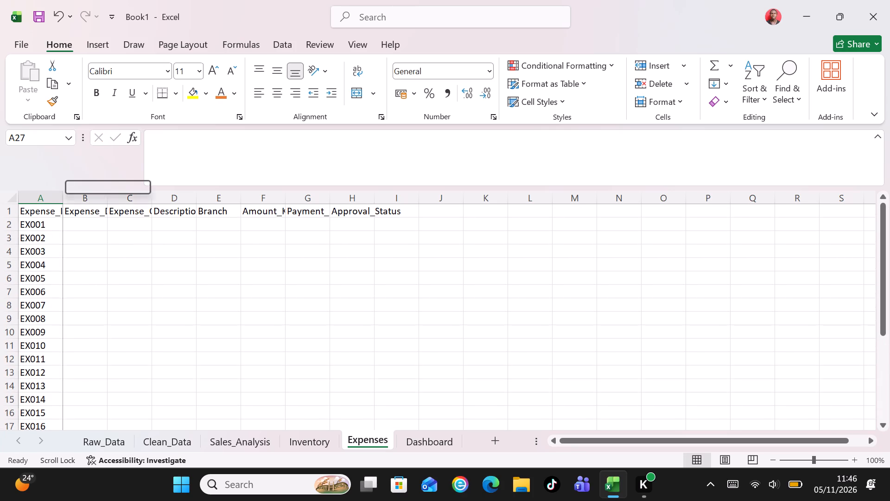
click(87, 225)
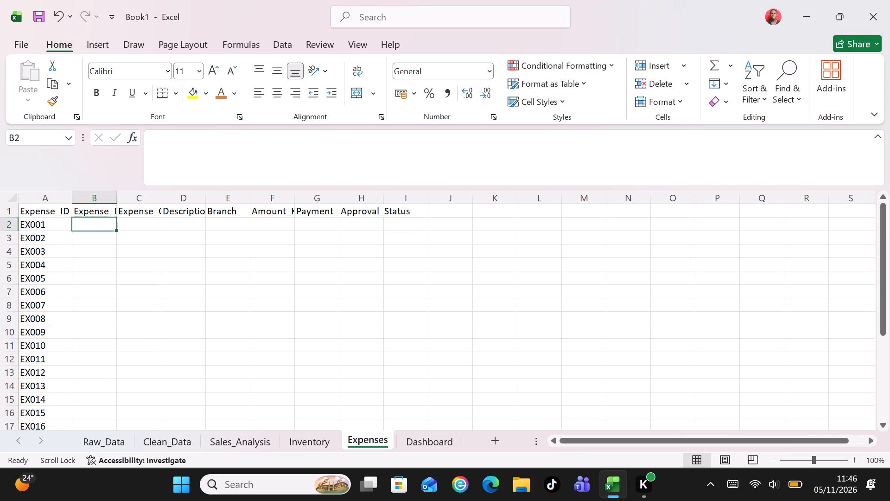
double_click(118, 200)
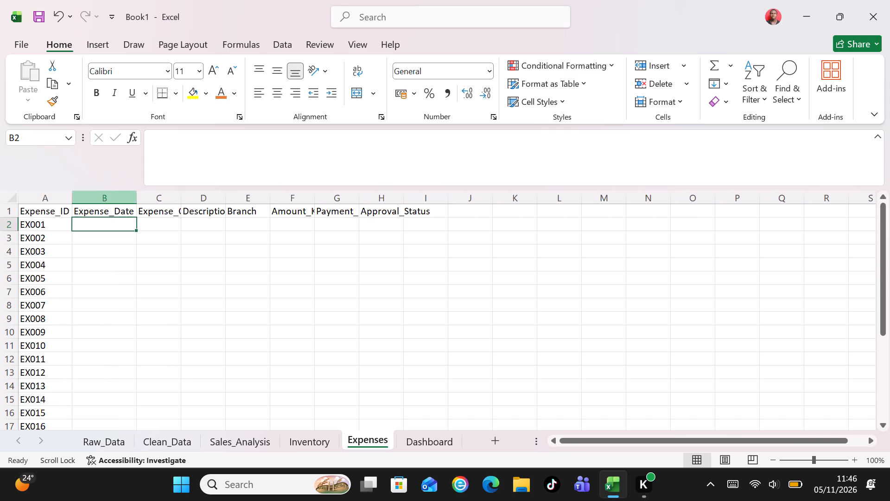
Enter the expense dates 2026-10-01, 2026-10-02 and 2026-10-02 in cells B2 to B4 for EX001 through EX003.
text(2026)
text(-10-)
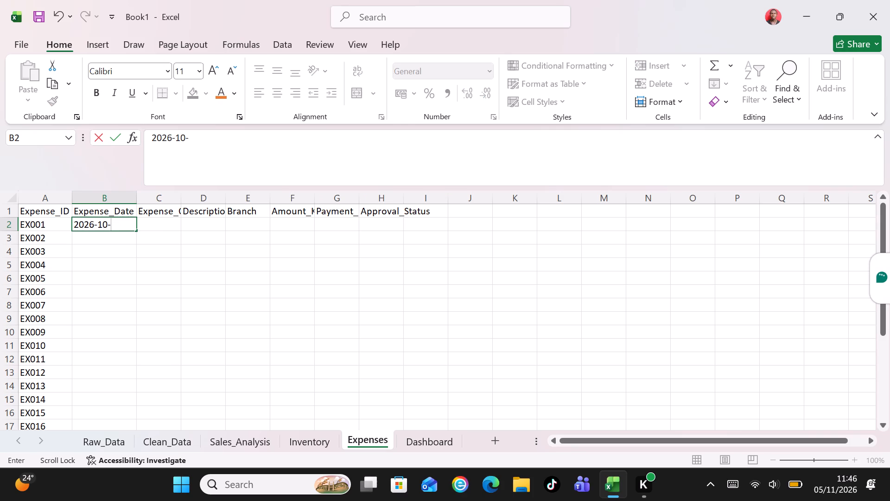
text(01)
key(Return)
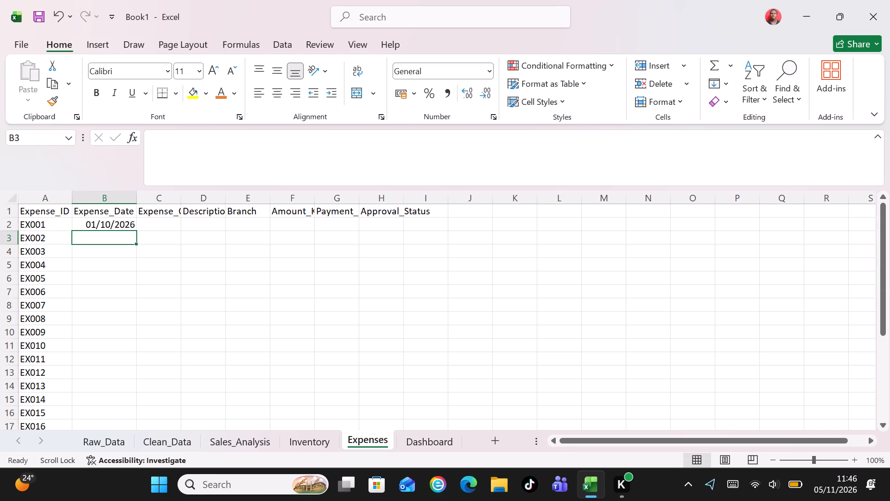
text(29)
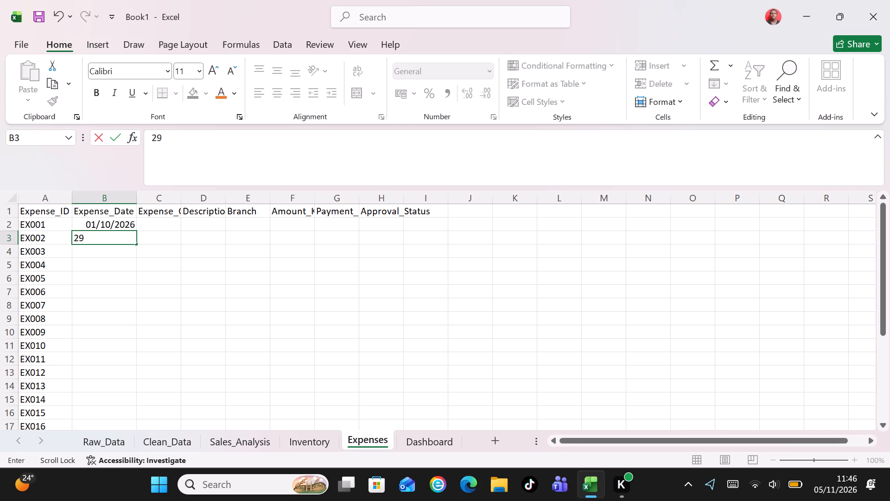
key(BackSpace)
text(026-10-)
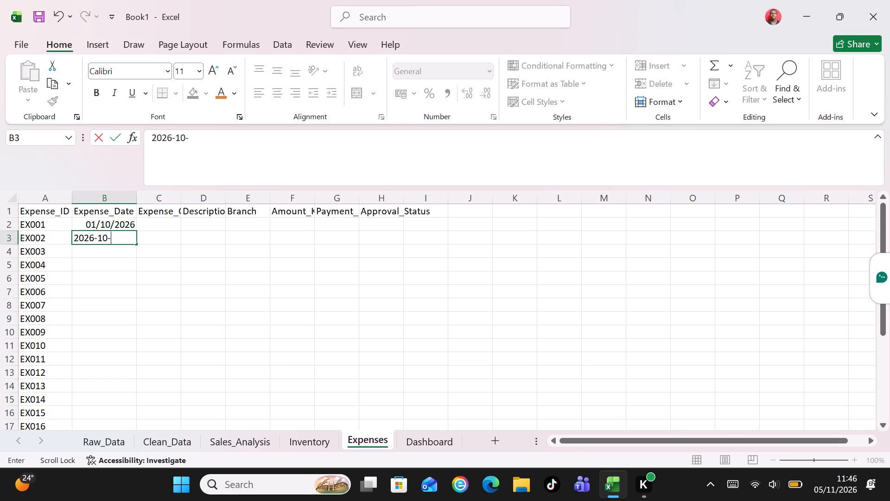
text(02)
key(Return)
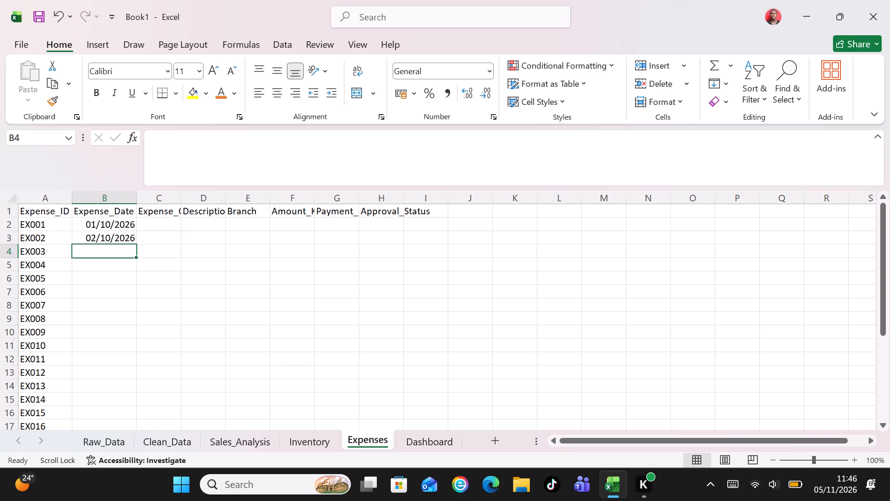
text(2026)
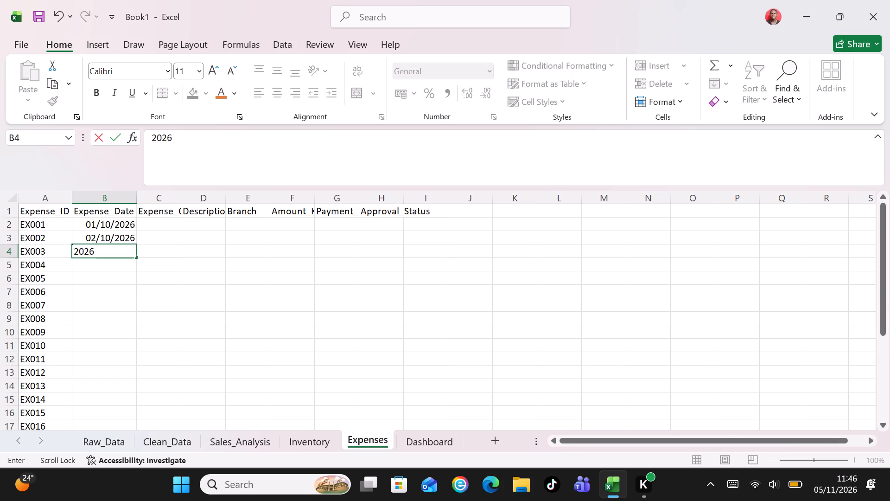
text(-10-)
text(02)
key(Return)
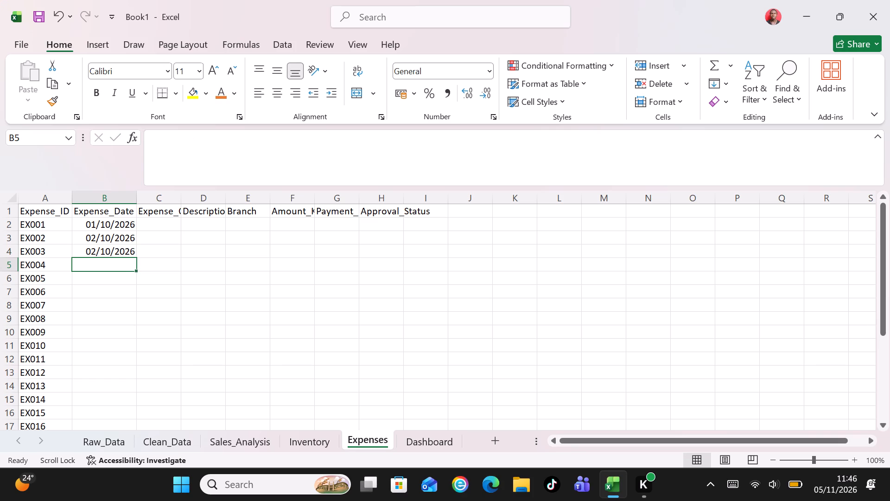
Enter the expense dates 2026-10-03, 2026-10-04 and 2025-10-05 in cells B5 to B7 for EX004 through EX006.
text(2026)
text(-10-03)
key(Return)
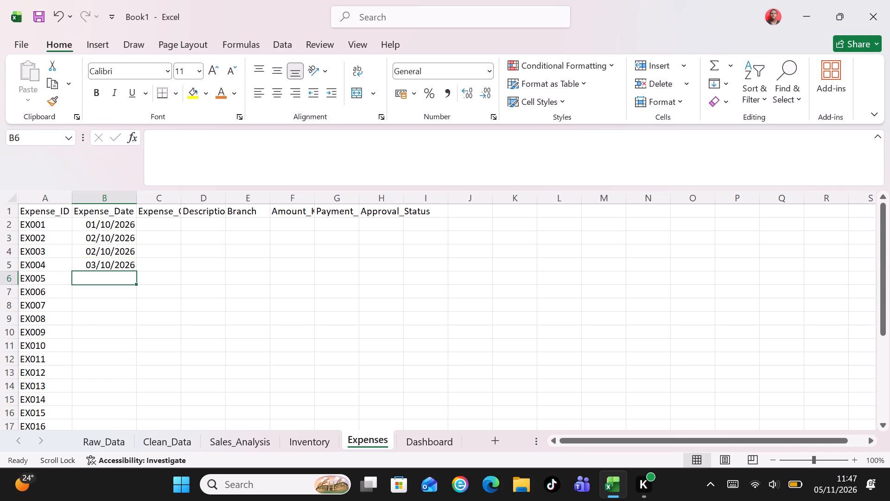
text(20)
text(26-10-)
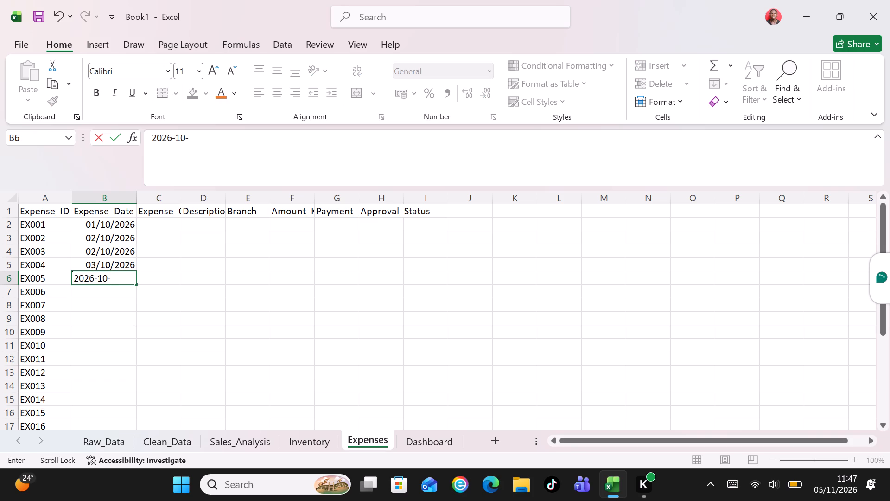
text(04)
key(Return)
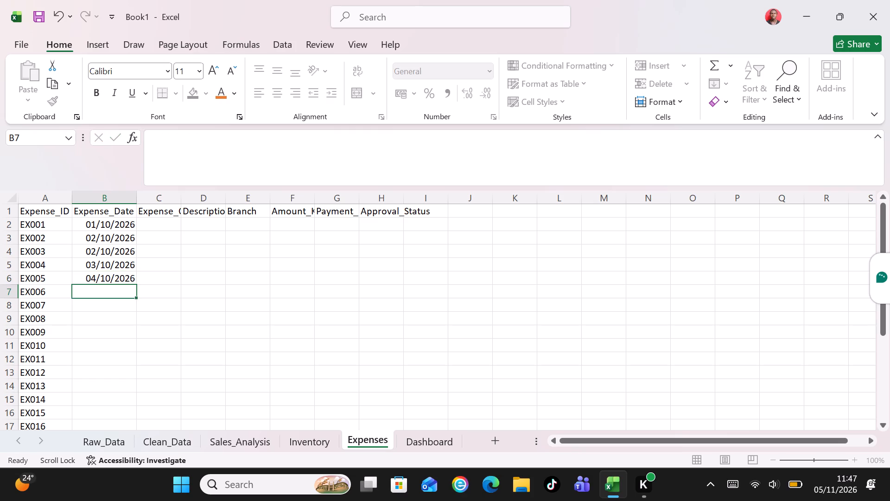
text(20)
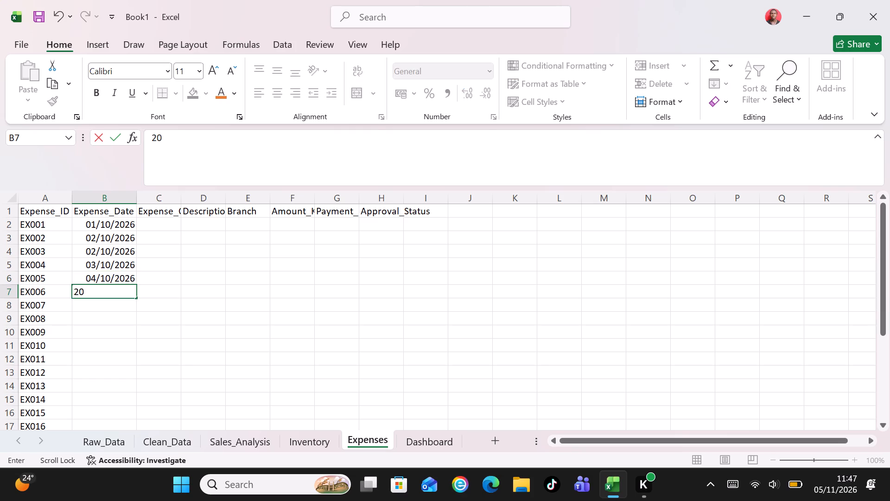
text(25-10-)
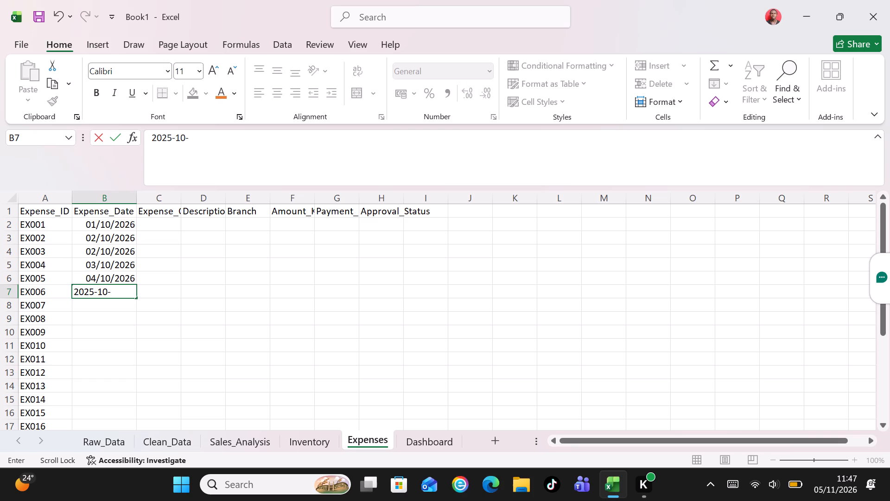
text(05)
key(Return)
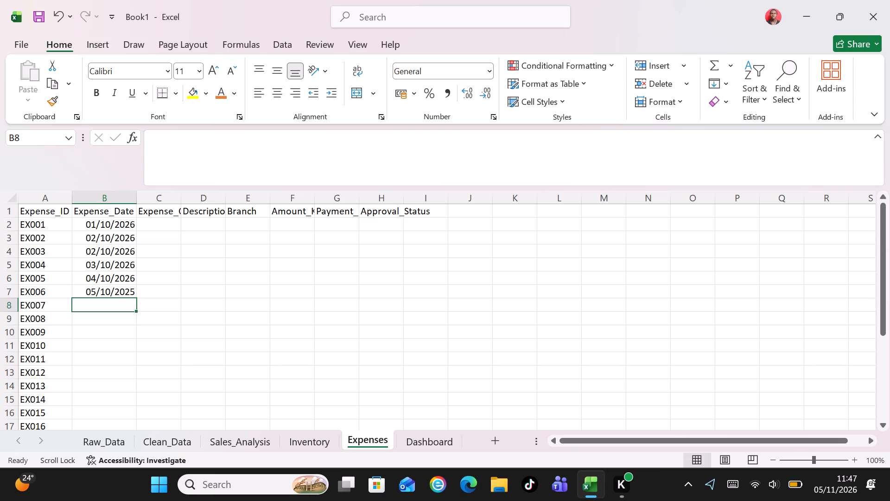
Enter the expense dates 2026-10-06 and 2026-10-07 in cells B8 and B9 for EX007 and EX008.
text(2026)
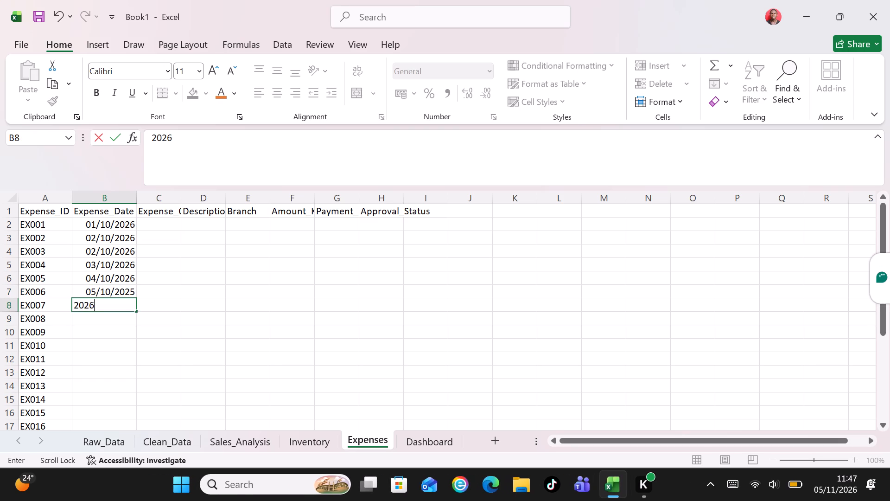
text(-10-)
key(0)
key(6)
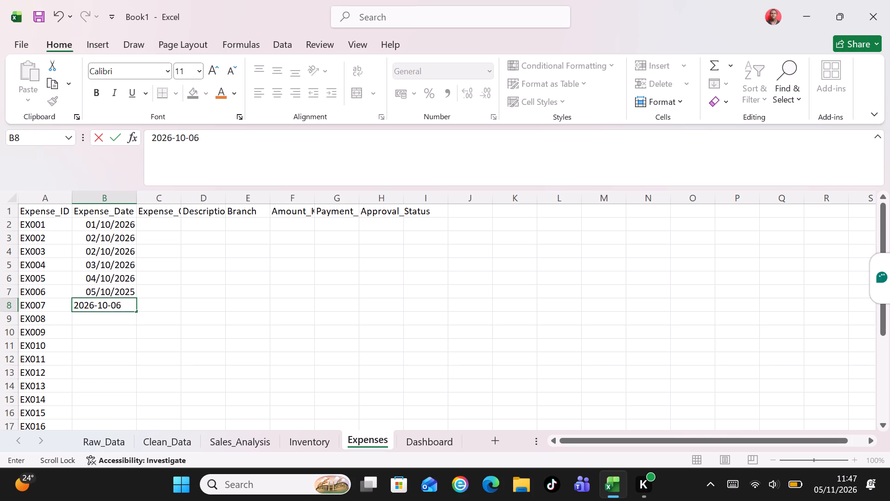
key(Return)
text(2026)
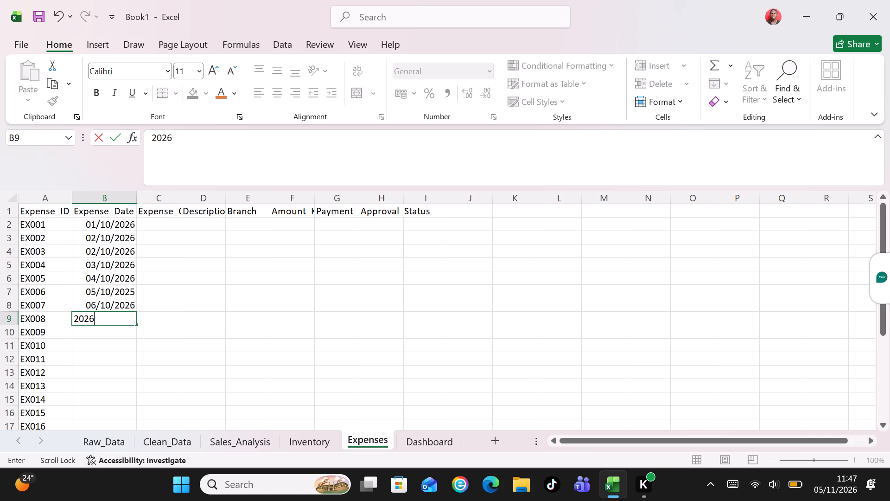
text(-10-)
text(07)
key(Return)
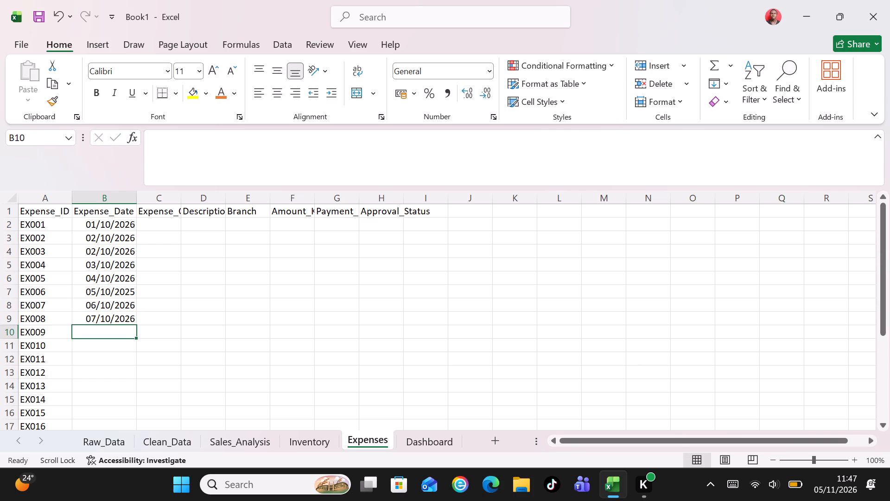
Enter the expense dates 2026-10-08, 2026-10-09 and 2026-10-10 in cells B10 to B12 for EX009 through EX011.
text(20)
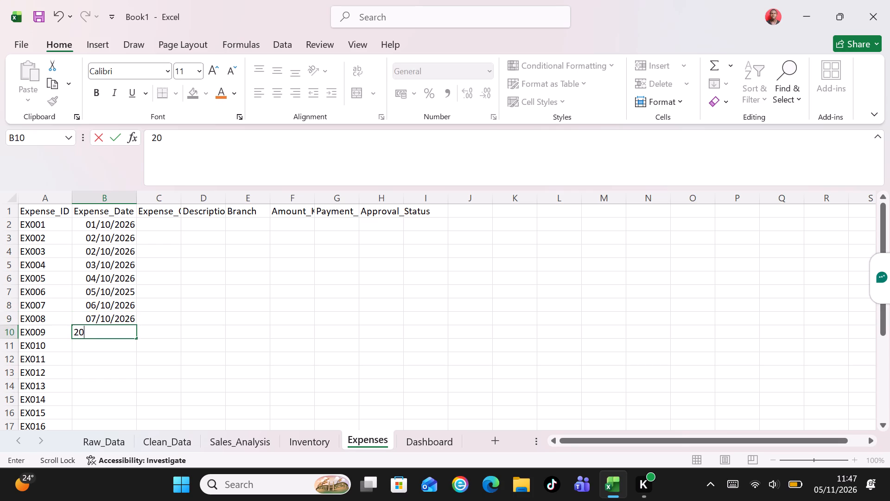
key(2)
text(6-1)
text(0-08)
key(Return)
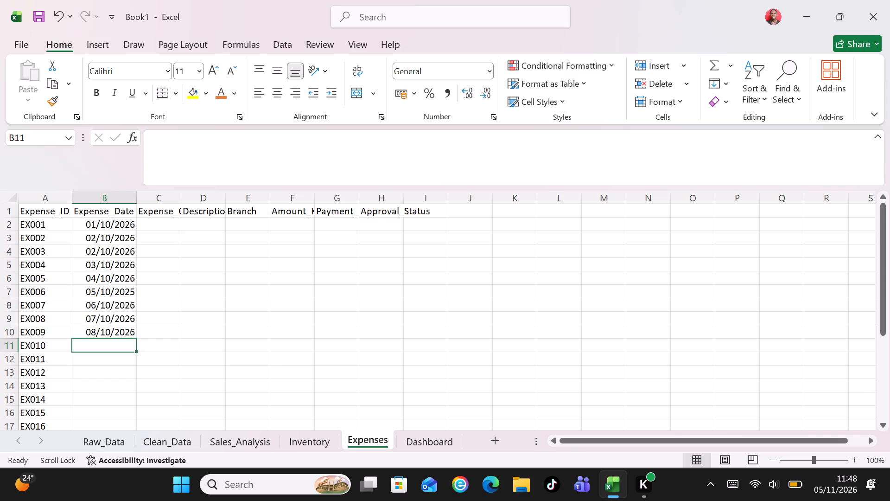
text(2026-1)
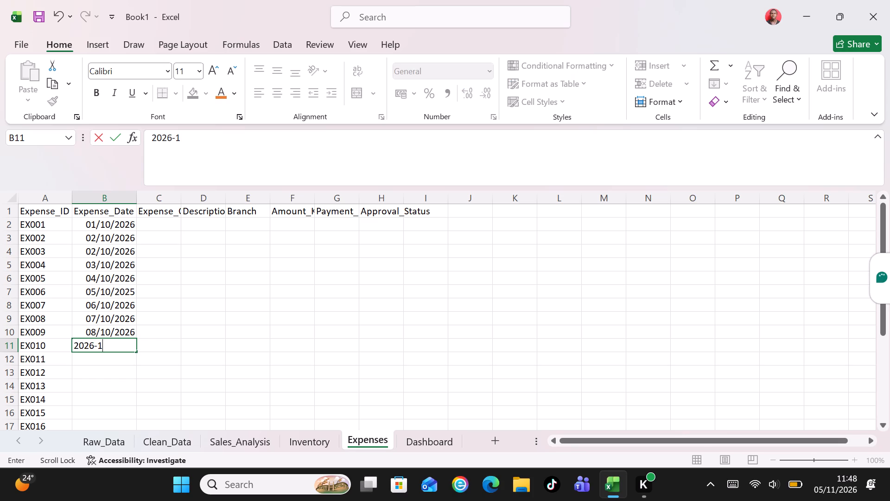
text(0-09)
key(Return)
text(2025)
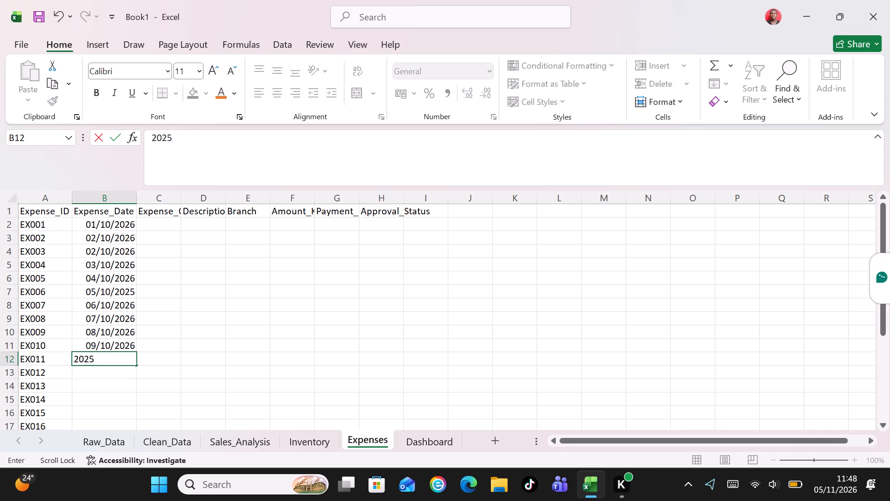
key(BackSpace)
text(6-10-10)
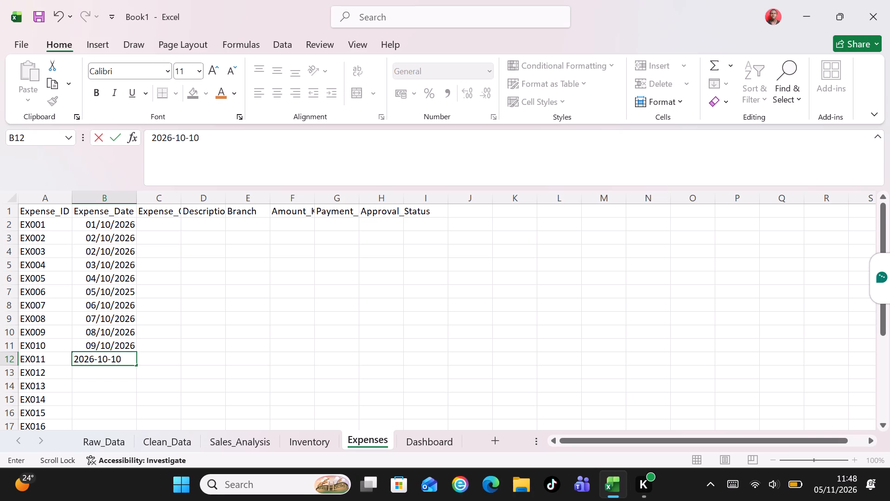
key(Return)
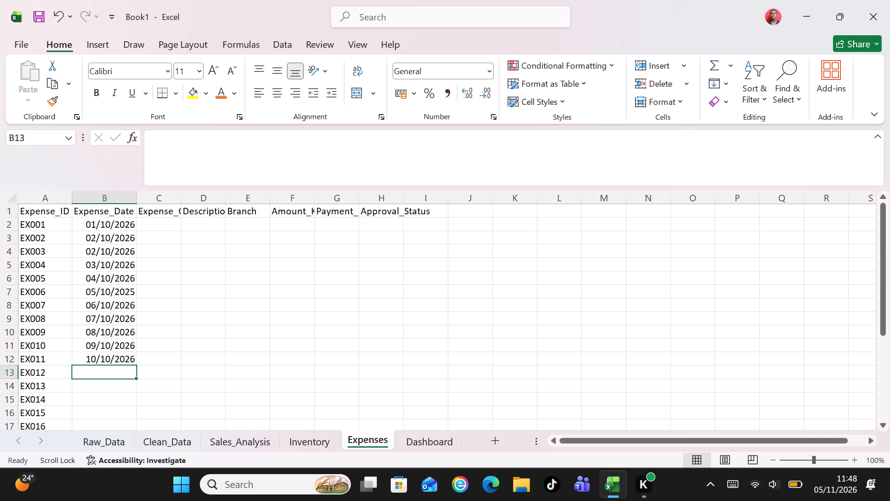
Enter the expense dates 2026-10-11, 2026-10-12 and 2026-10-13 in cells B13 to B15 for EX012 through EX014.
text(2026)
text(-10-)
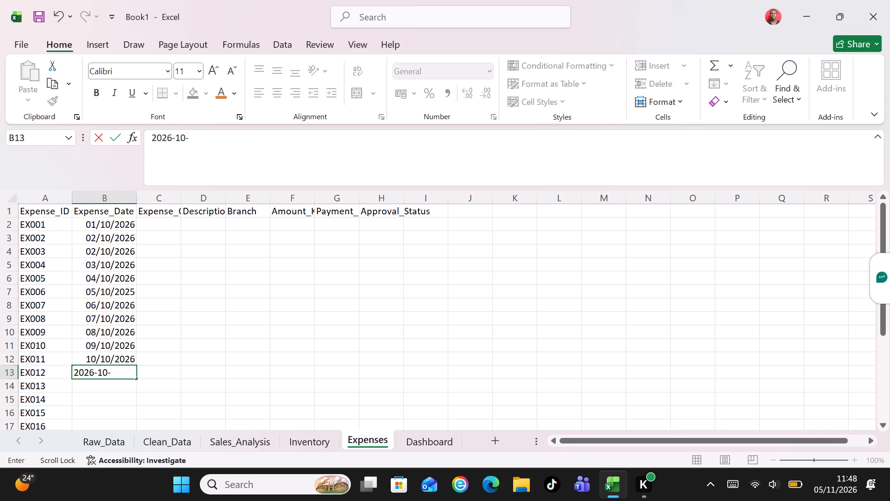
text(11)
key(Return)
text(2026-10-)
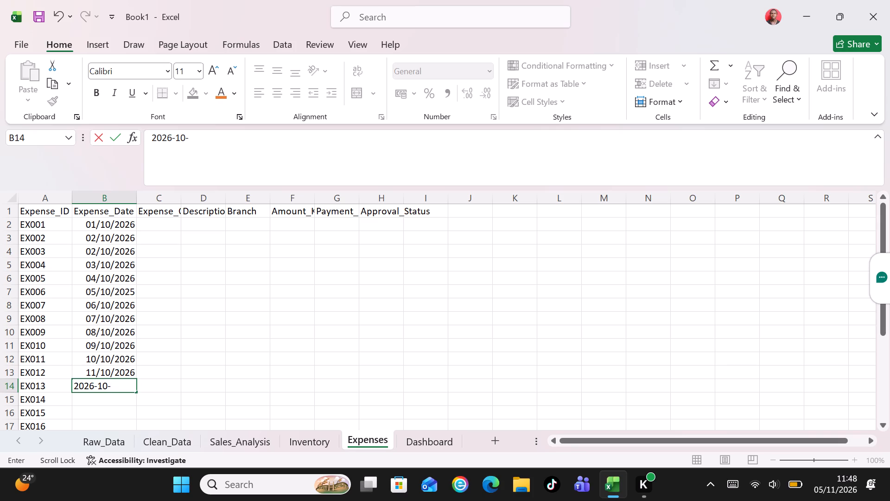
text(12)
key(Return)
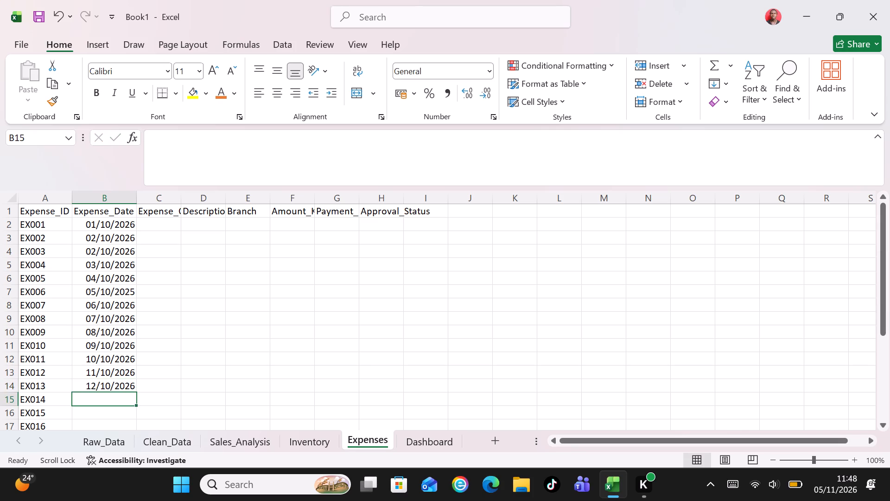
text(20)
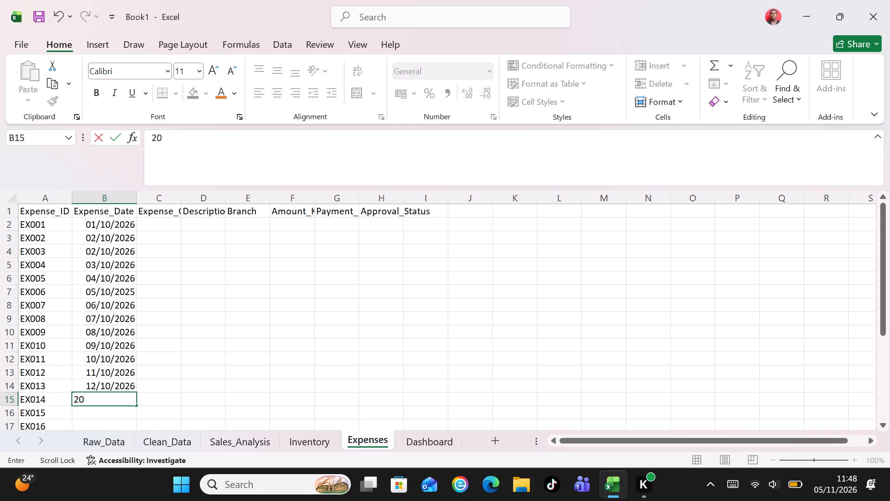
text(26-10-)
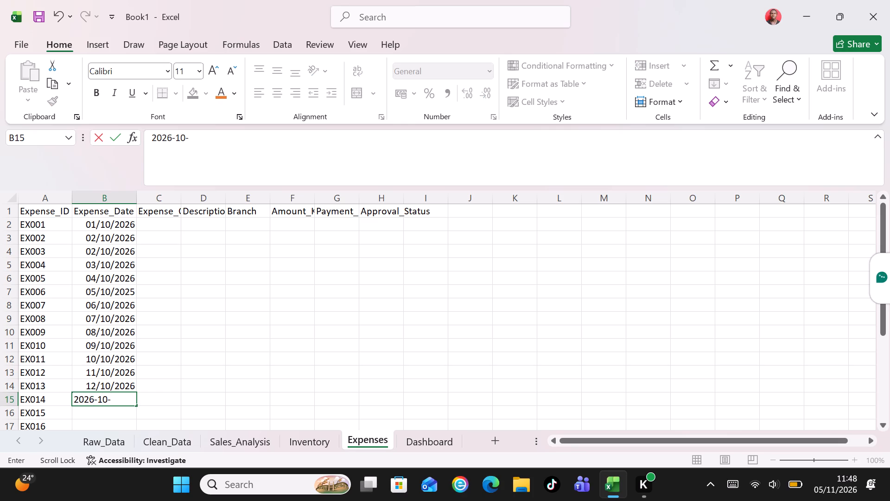
text(13)
key(Return)
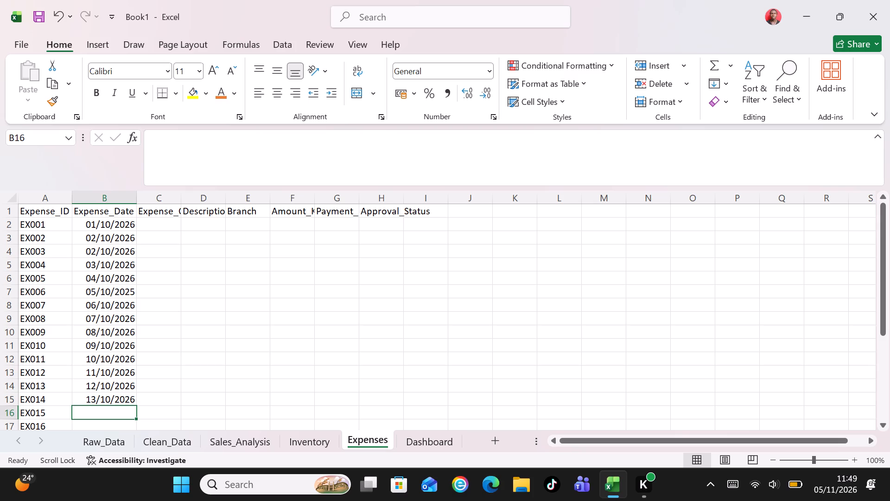
Enter the expense dates 2026-10-14 and 2026-10-15 in cells B16 and B17 for EX015 and EX016.
text(20265)
key(BackSpace)
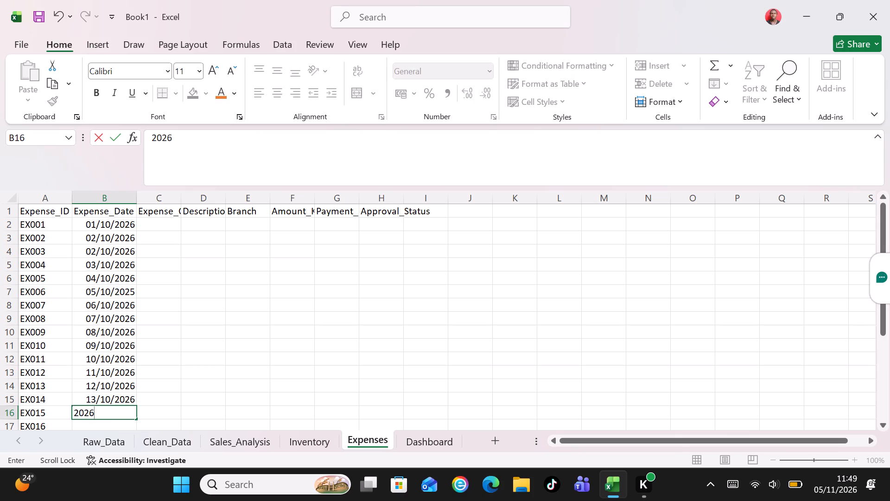
text(-10-)
text(14)
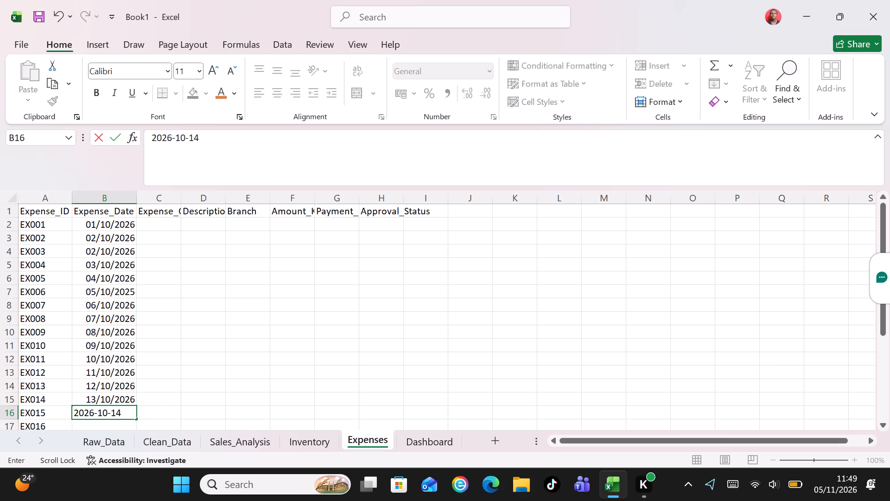
key(Return)
text(2026)
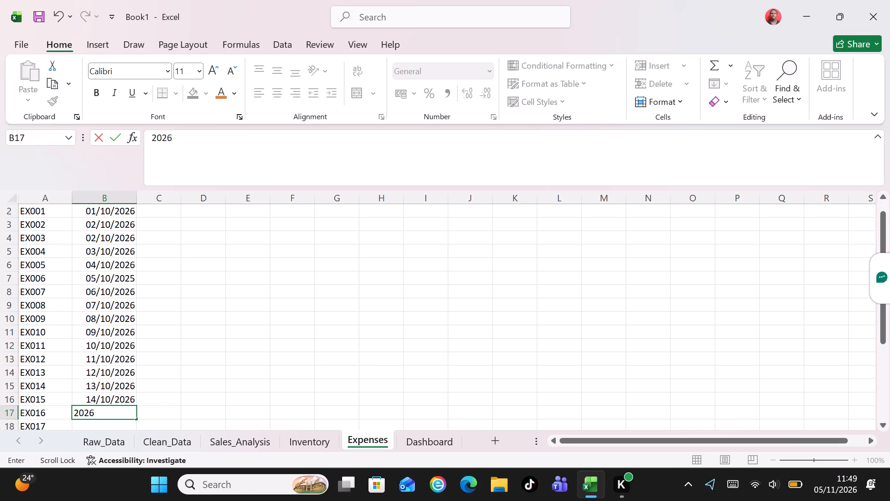
text(-19)
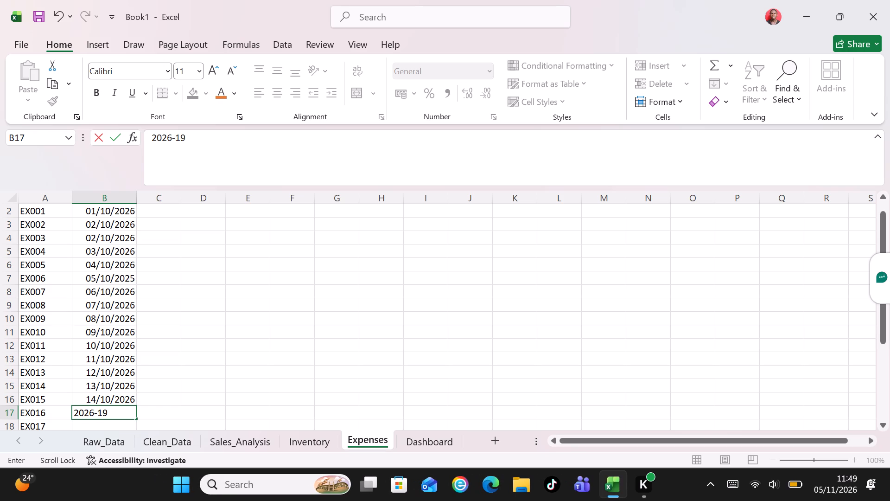
key(BackSpace)
text(0-)
text(15)
key(Return)
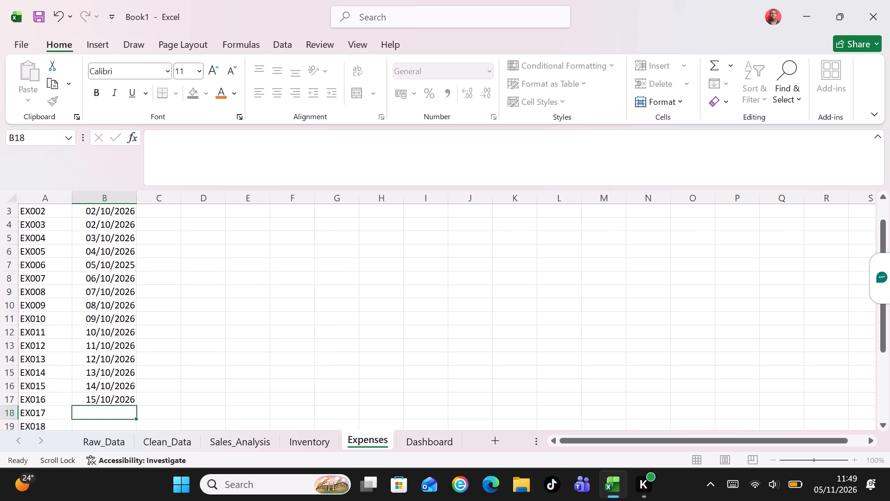
Enter the expense dates 2026-10-16 and 2026-10-17 in cells B18 and B19 for EX017 and EX018.
key(2)
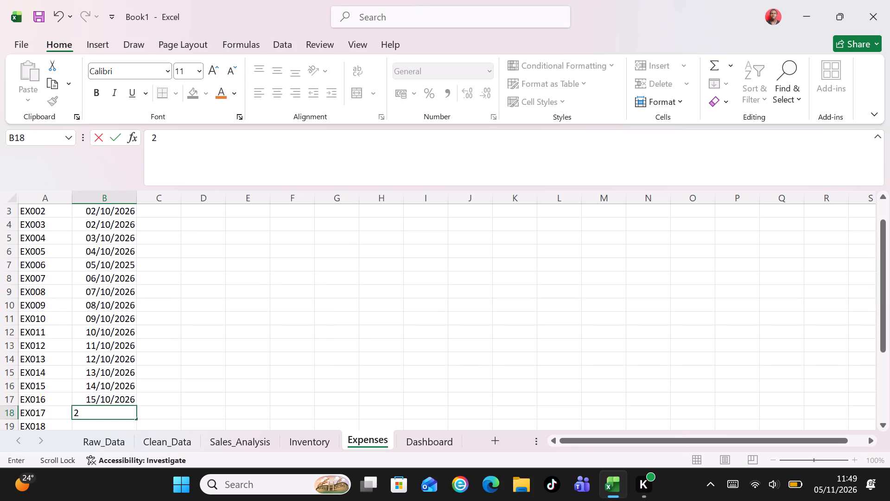
text(026)
text(-10-)
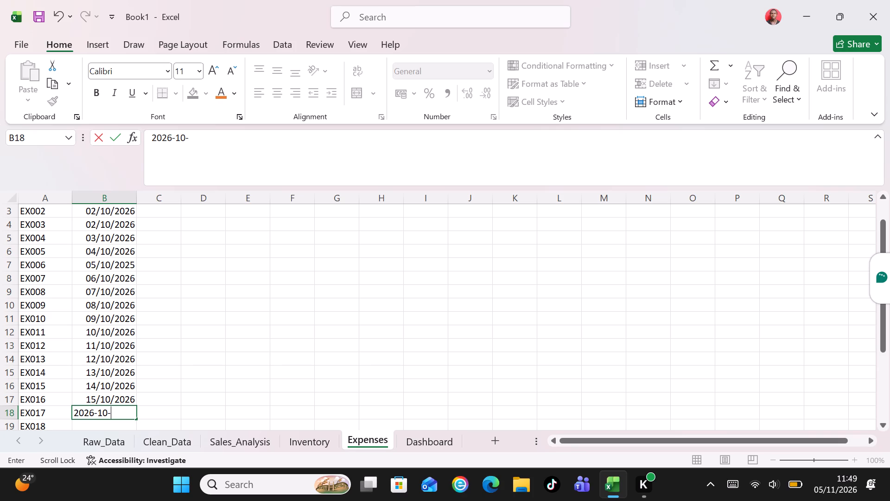
key(1)
key(6)
key(Return)
text(2026)
text(-10-)
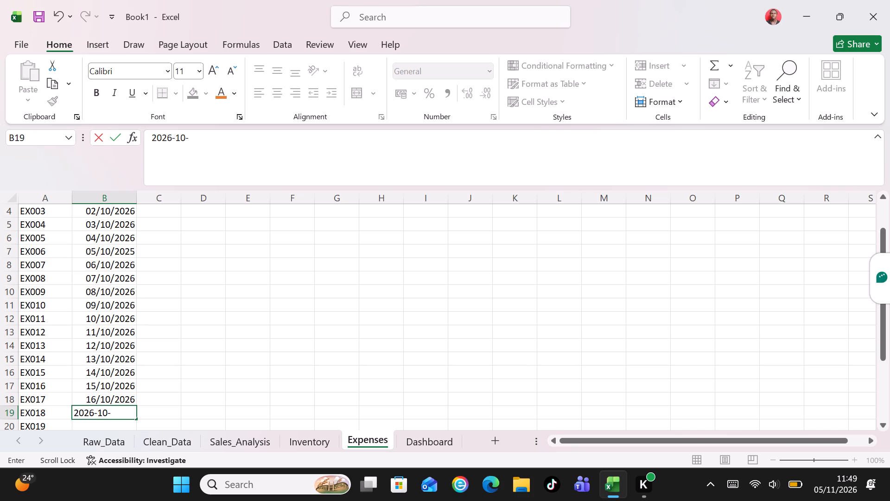
key(1)
key(7)
key(Return)
Enter the expense dates 2026-10-18 and 2026-10-19 in cells B20 and B21 for EX019 and EX020.
text(2026-1)
text(0-)
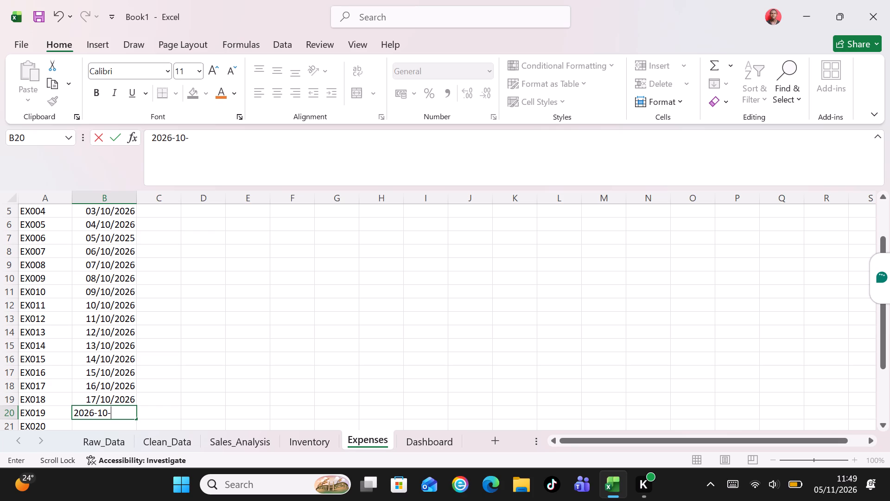
key(1)
key(8)
key(Return)
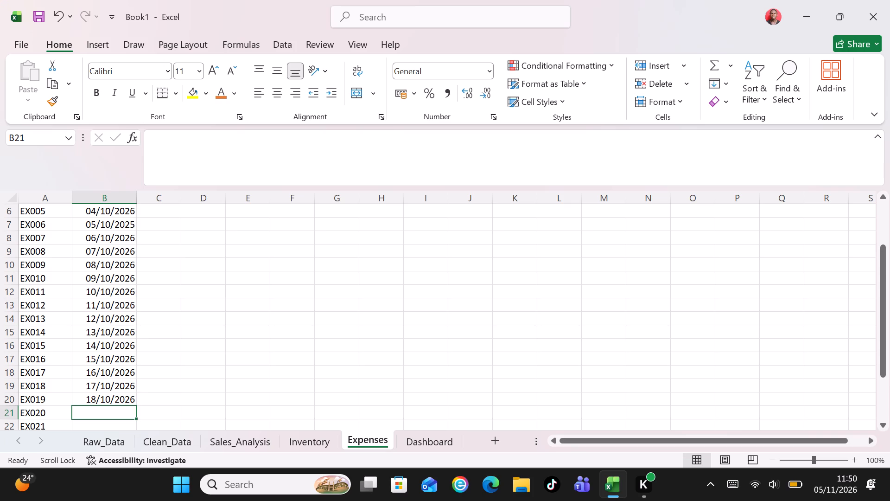
text(2026-1)
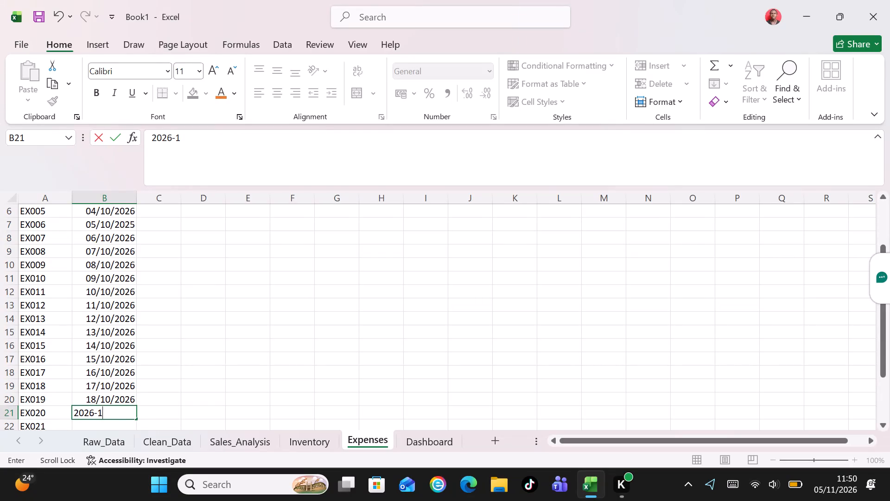
text(0-1)
key(9)
key(Return)
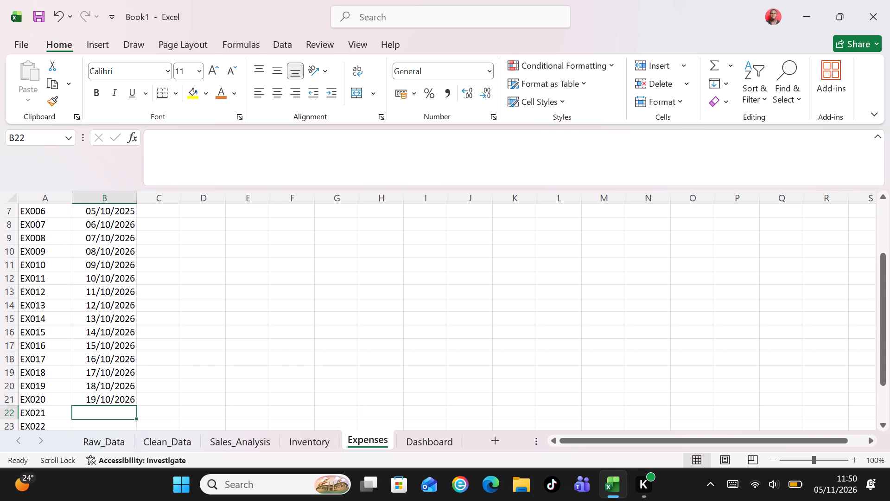
Enter the expense dates 2026-10-20 and 2026-10-21 in cells B22 and B23 for EX021 and EX022.
text(2026)
text(-10-)
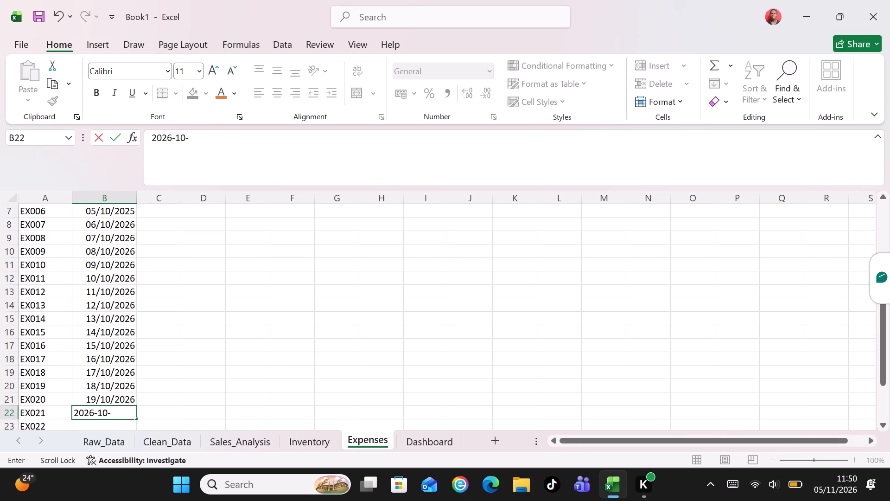
text(20)
key(Return)
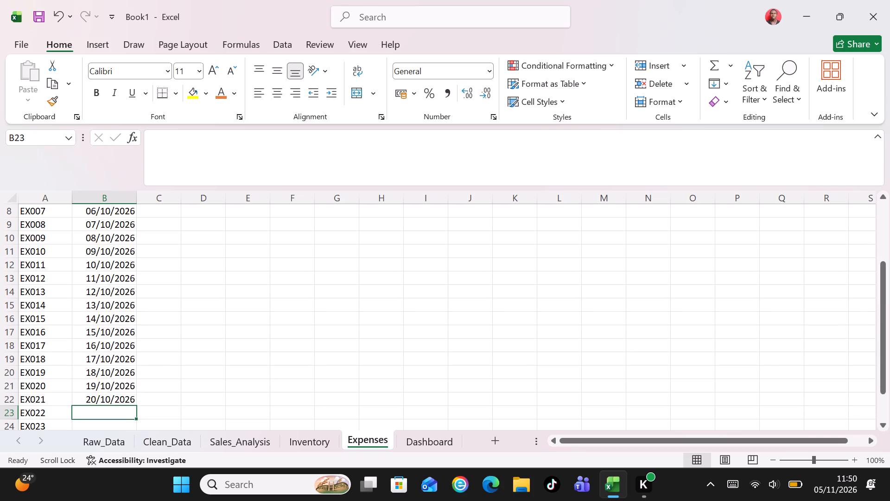
text(2026-10-)
text(21)
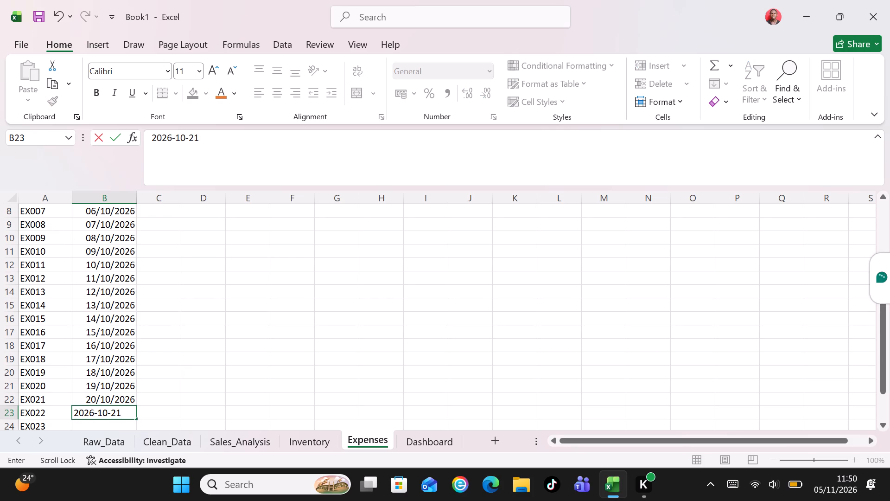
key(Return)
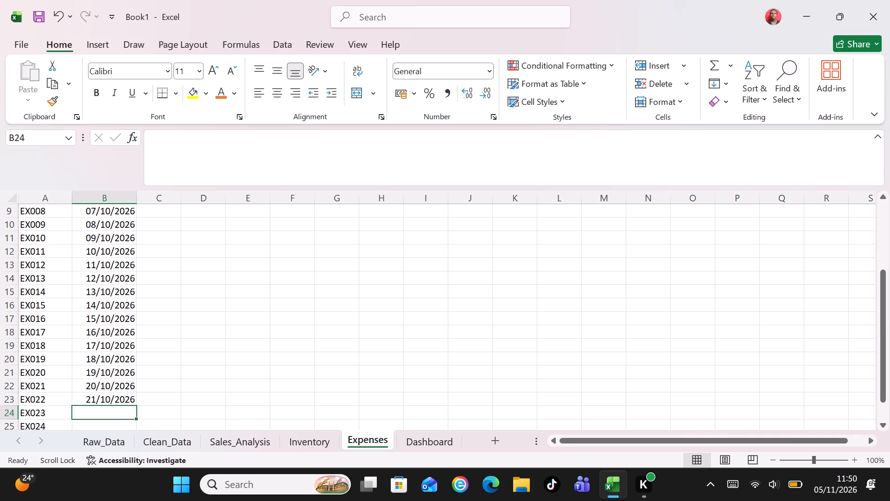
Enter the expense dates 2026-10-22 and 2026-10-23 in cells B24 and B25 for EX023 and EX024.
text(2026-1)
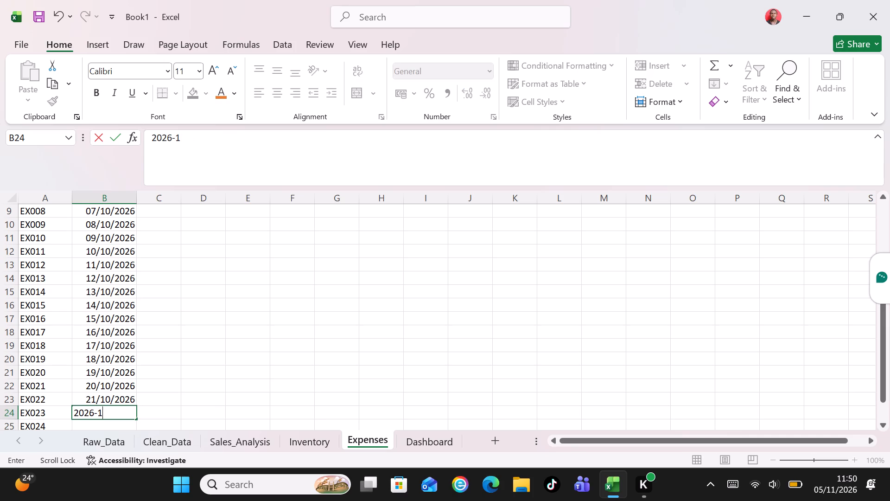
text(0-)
text(22)
key(Return)
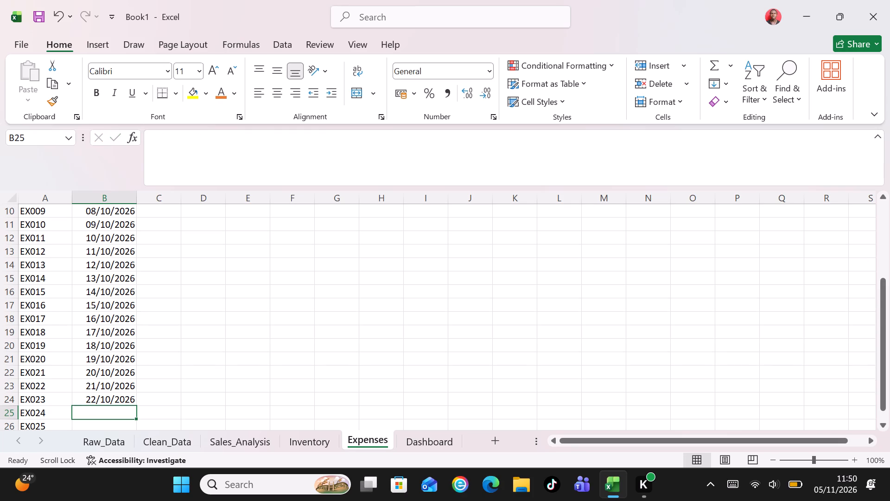
text(202)
key(6)
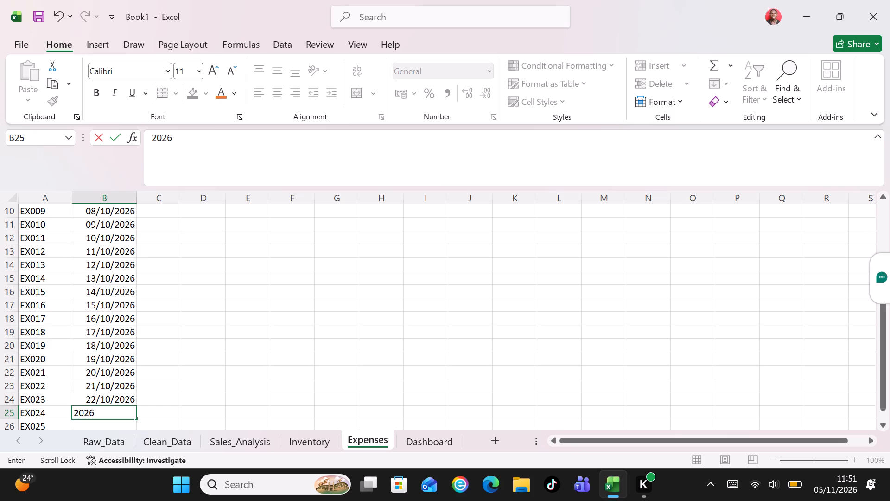
text(-10-)
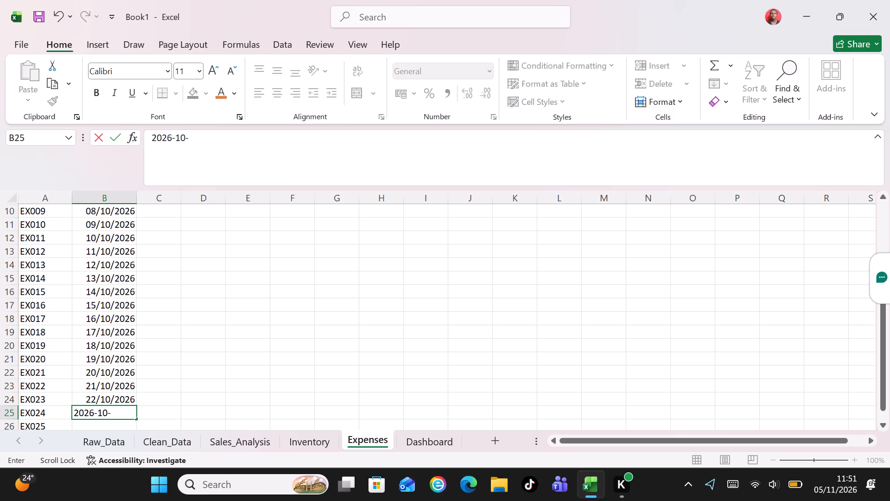
text(22)
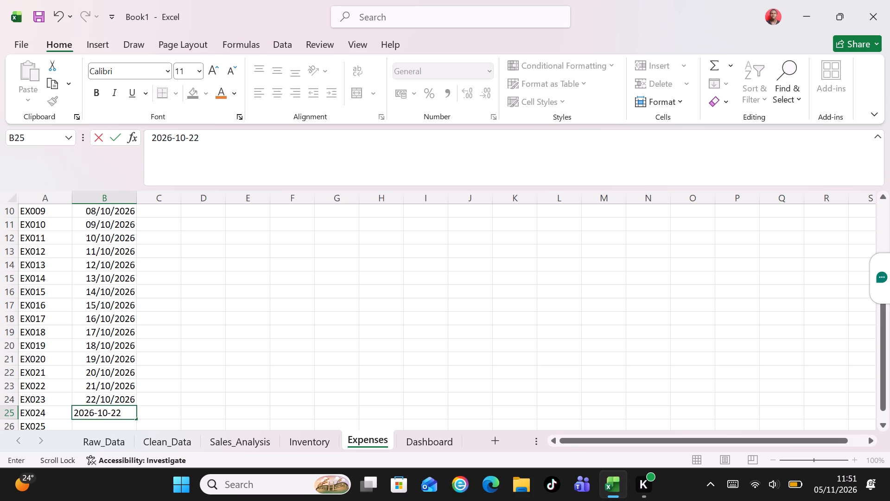
key(BackSpace)
key(3)
key(Return)
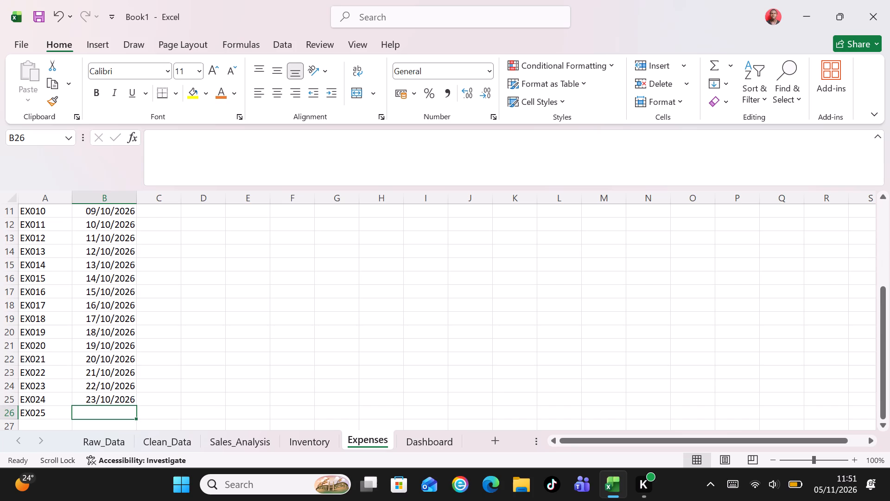
Enter the expense date 2026-10-24 in cell B26 for EX025, the last record in the Expense_Date column.
text(20)
key(2)
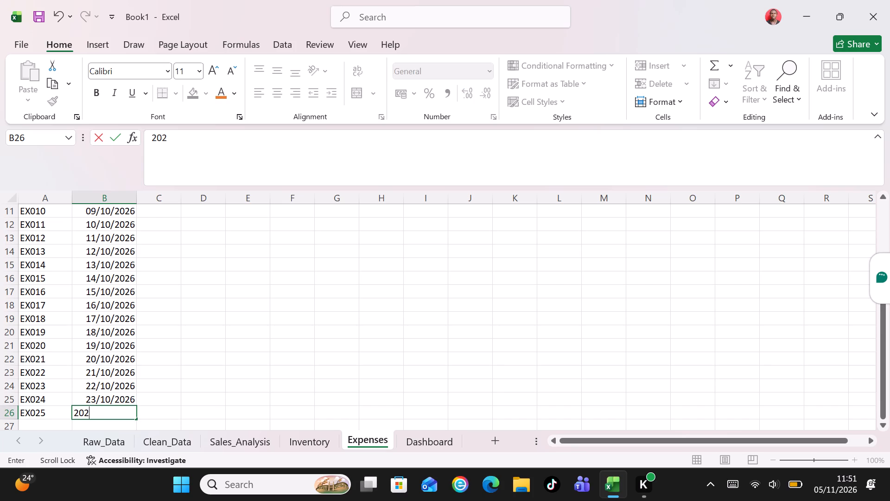
text(6-10-)
text(24)
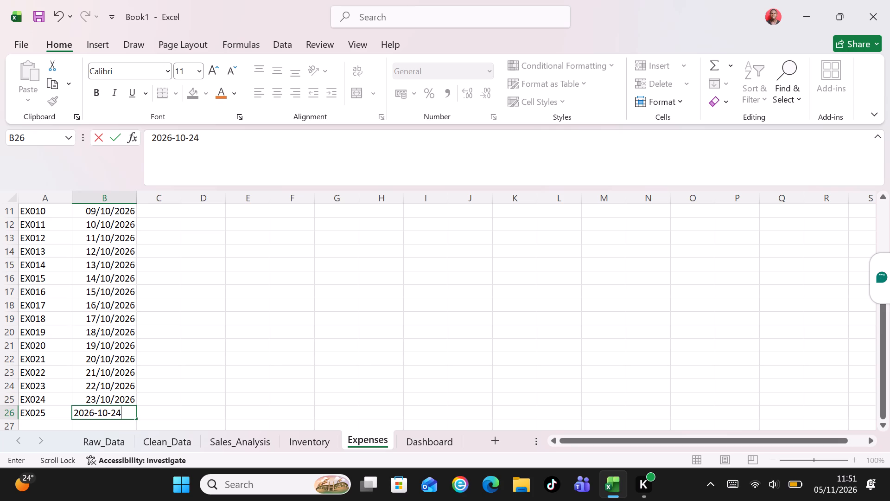
key(Return)
Select cell C2, the first data cell of the column after Expense_Date, for record EX001.
key(Page_Up)
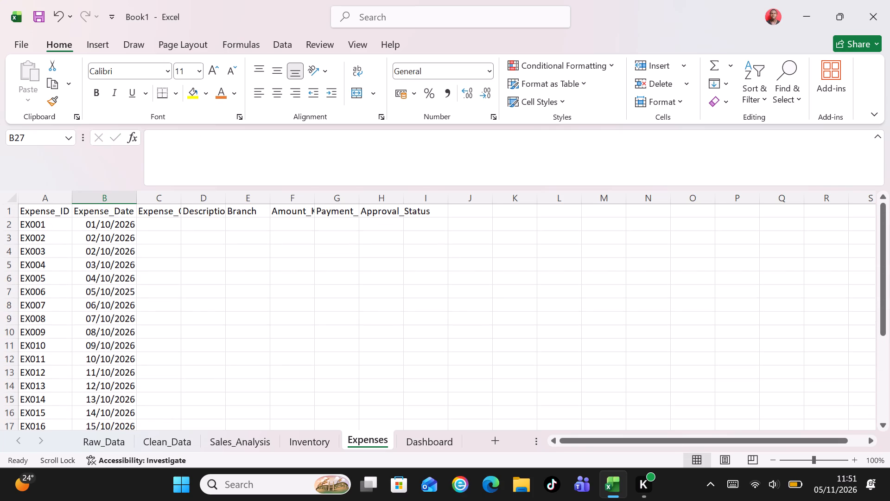
click(156, 228)
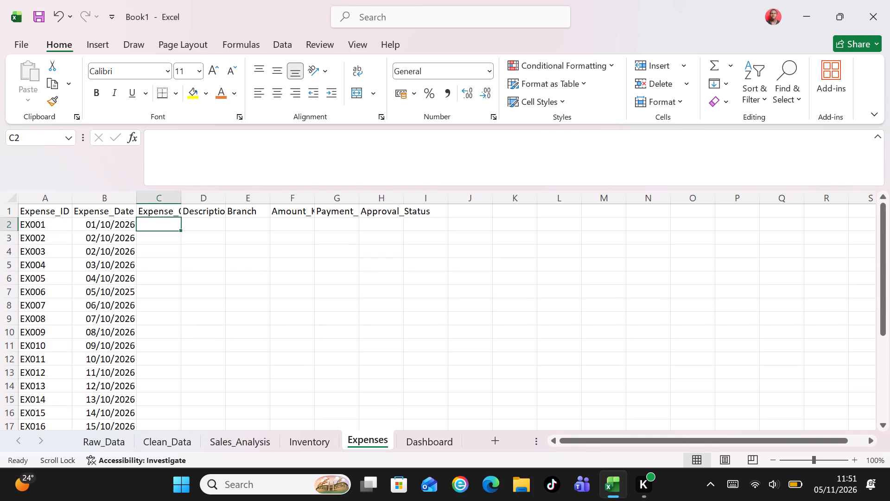